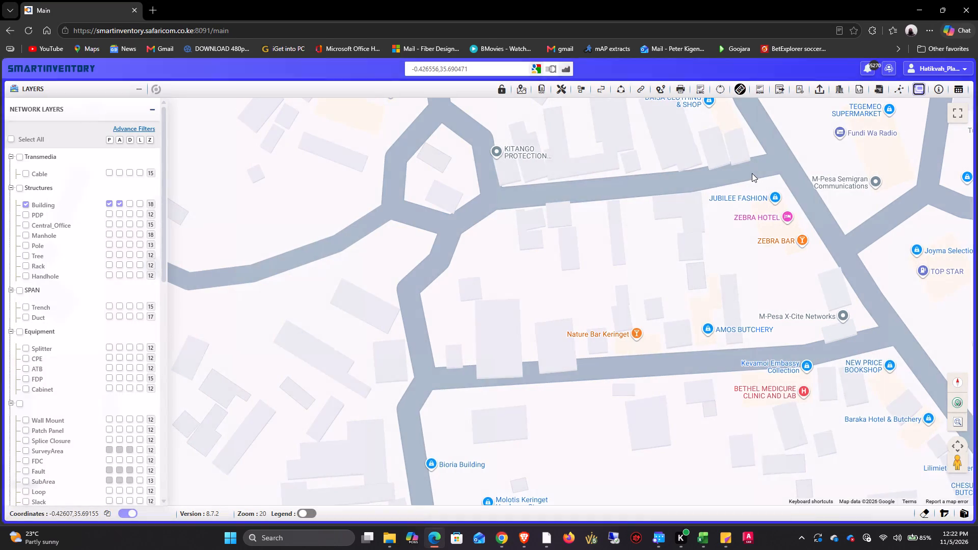
Switch the base map from the road map to satellite imagery and close the Map Manager.
click(443, 131)
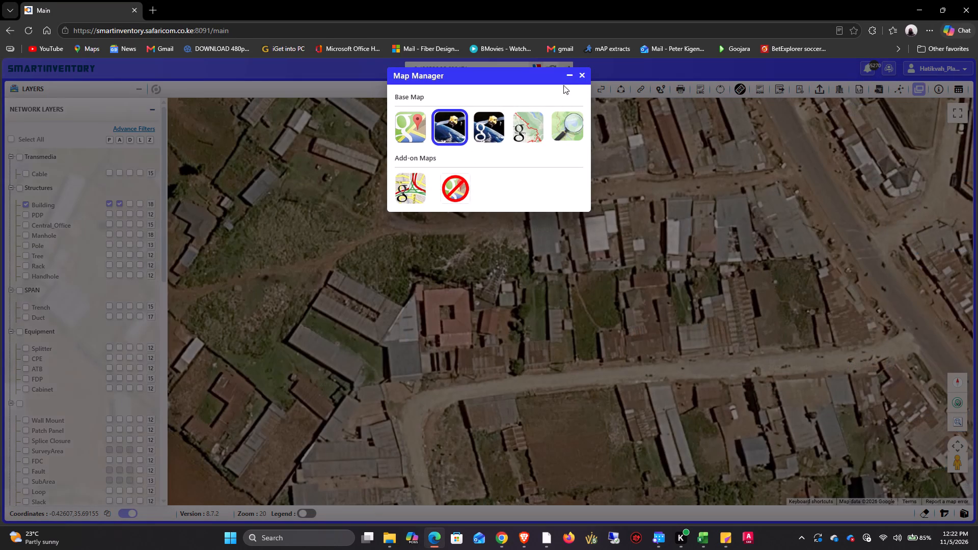
click(582, 72)
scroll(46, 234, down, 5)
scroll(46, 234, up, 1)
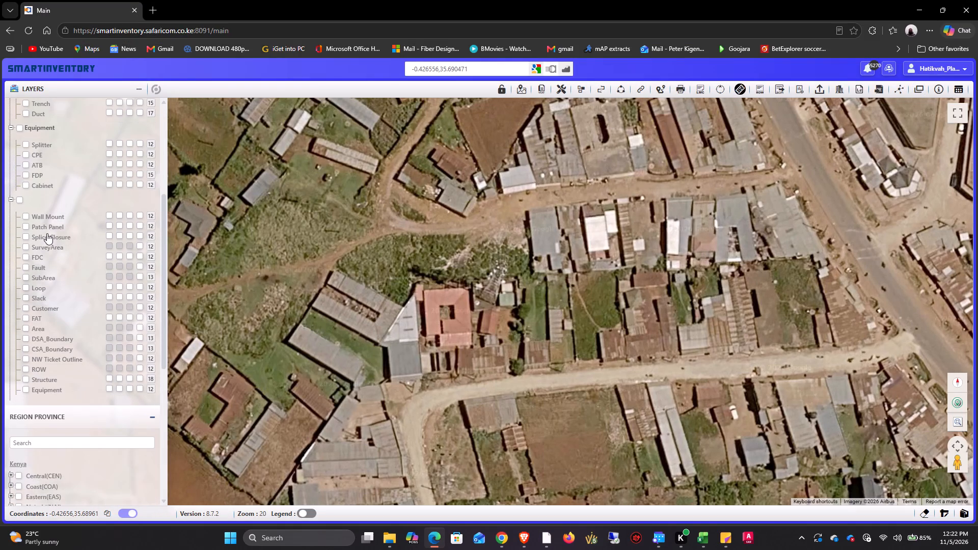
Enable the P and A display of the Central_Office, Manhole and Pole network layers.
scroll(47, 233, up, 4)
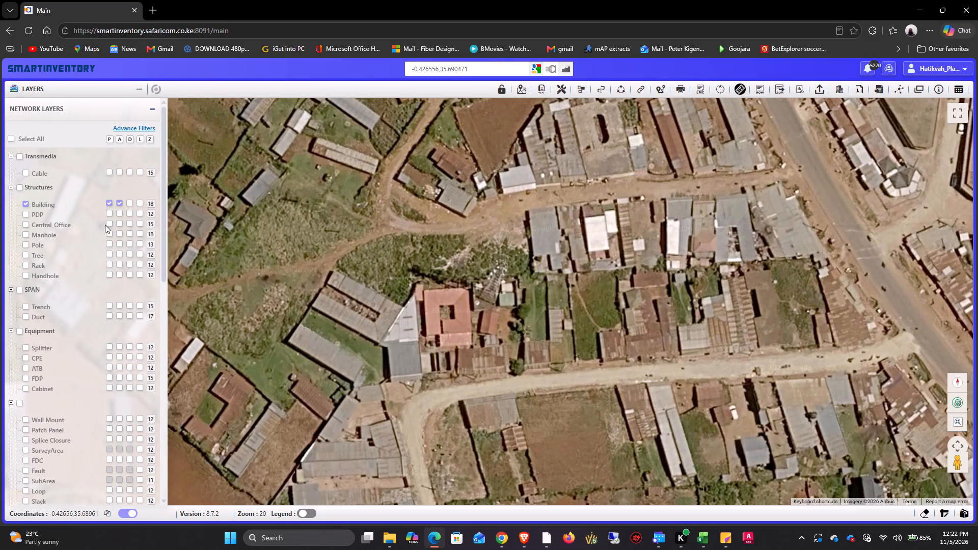
click(108, 225)
click(120, 226)
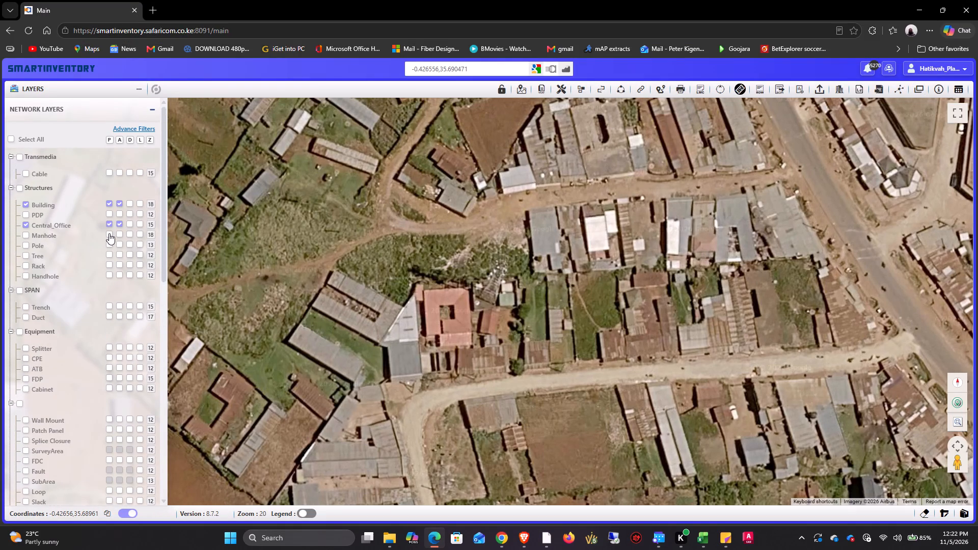
click(109, 233)
click(117, 234)
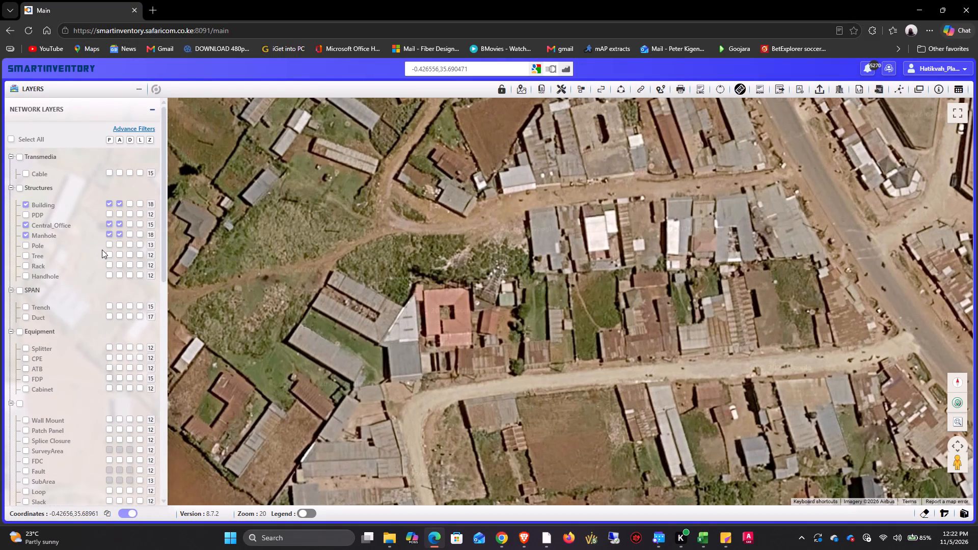
click(108, 245)
click(121, 244)
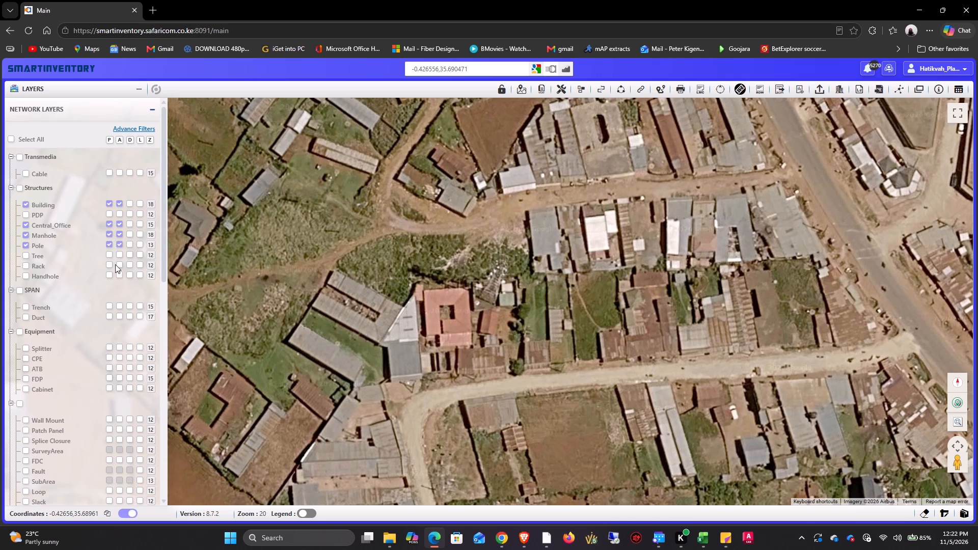
Enable the P and A display of the Trench and Duct layers in the SPAN group.
scroll(104, 271, down, 1)
click(111, 254)
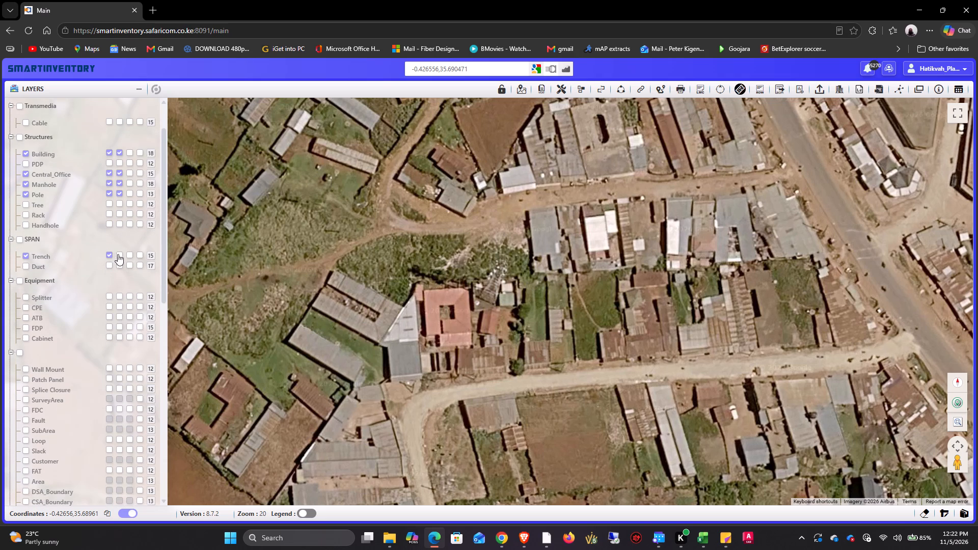
click(119, 254)
click(121, 268)
click(111, 268)
Enable the P and A display of the Patch Panel, Splice Closure, FDC and Structure layers.
scroll(107, 273, down, 1)
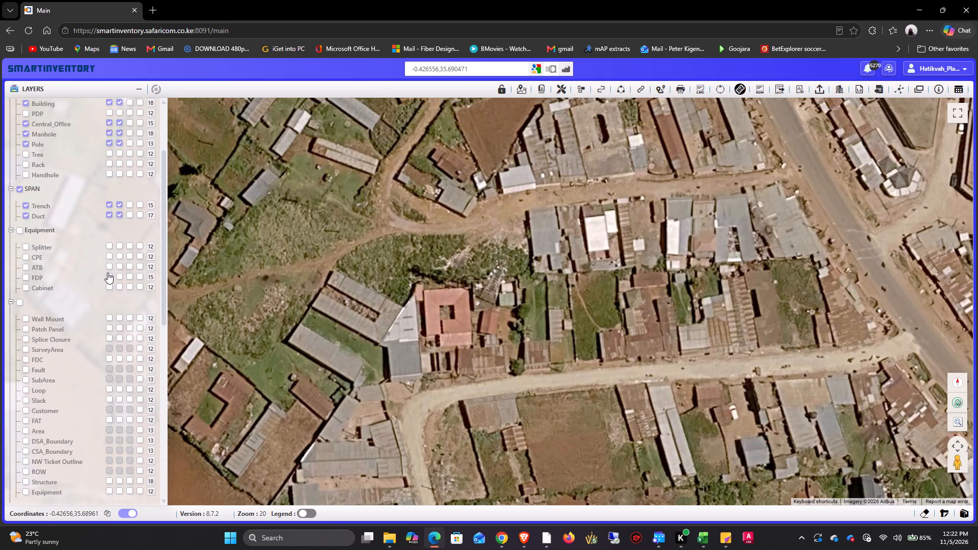
scroll(107, 269, down, 1)
click(110, 276)
click(113, 287)
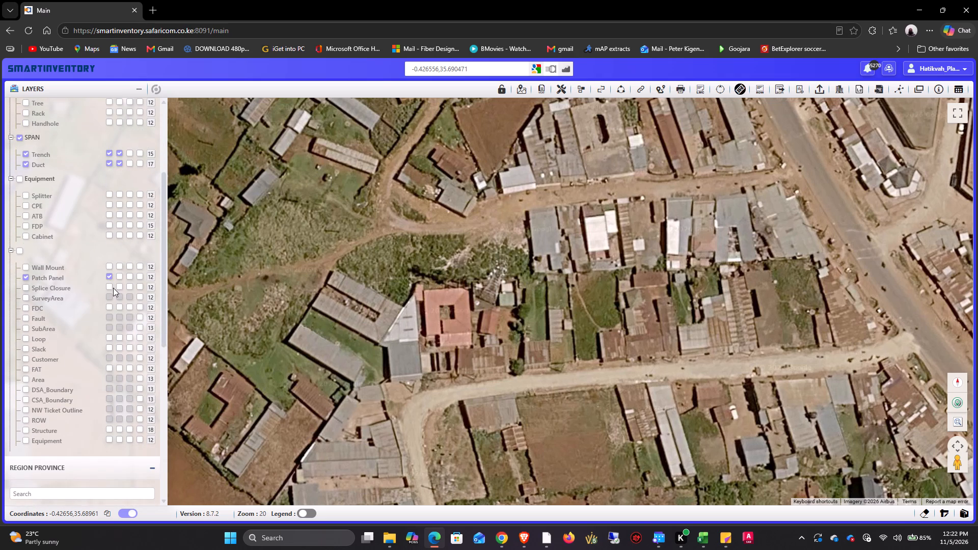
click(110, 287)
click(122, 287)
click(121, 277)
scroll(112, 293, down, 2)
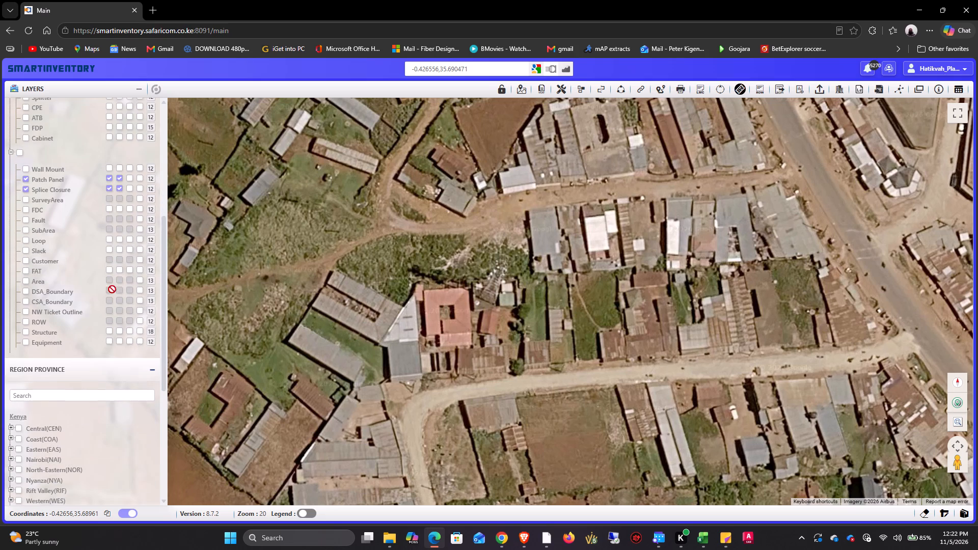
click(112, 205)
click(120, 205)
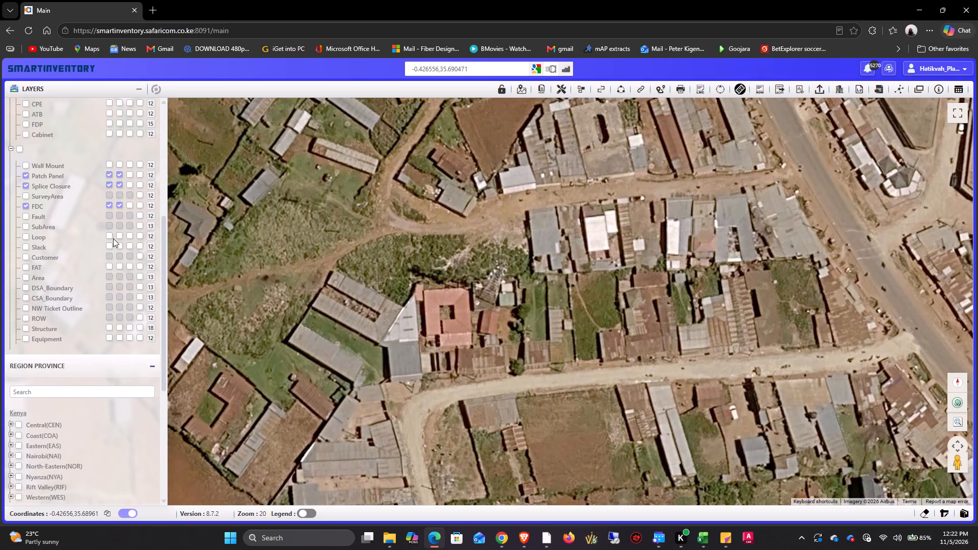
click(111, 325)
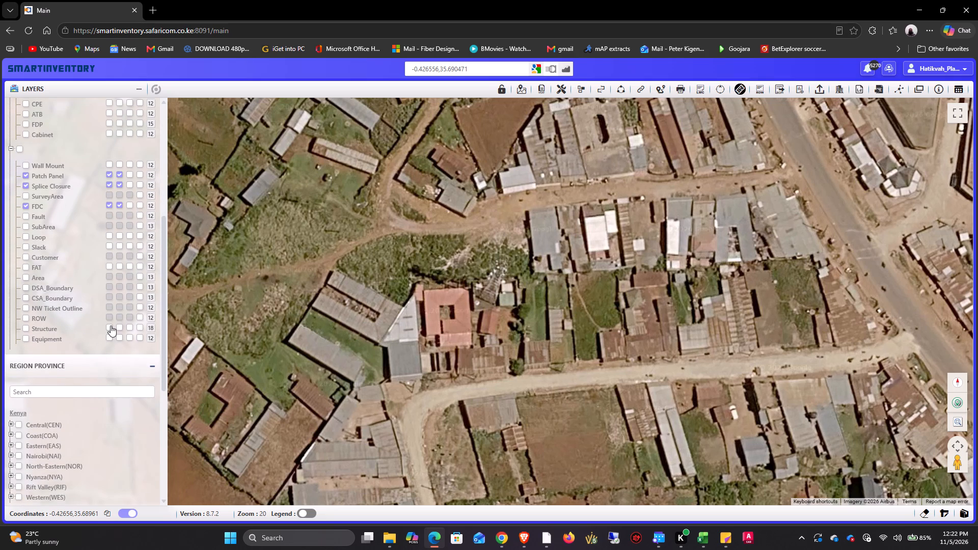
click(122, 326)
Restrict the region to Nakuru (NKR) in Rift Valley province and reload the map layers.
scroll(77, 295, up, 1)
scroll(77, 296, down, 3)
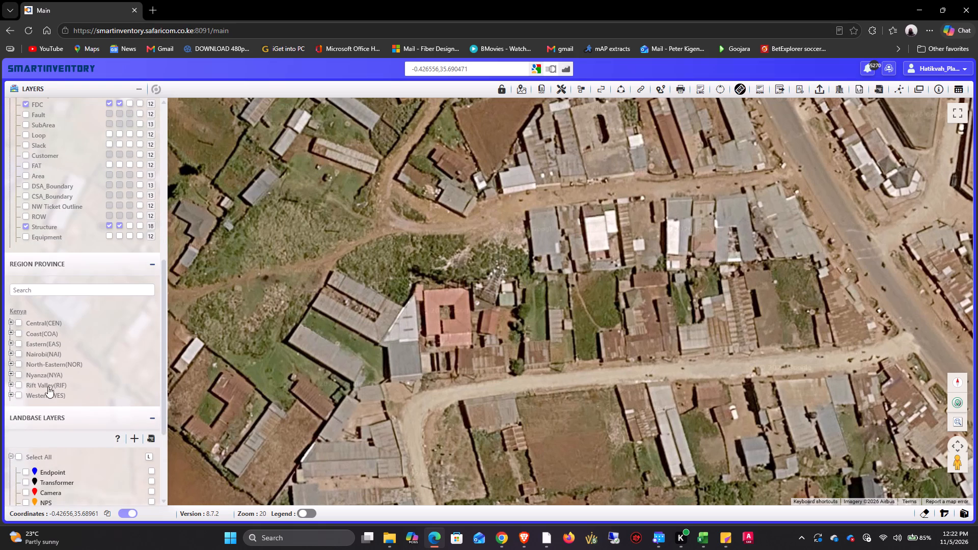
click(20, 355)
click(20, 355)
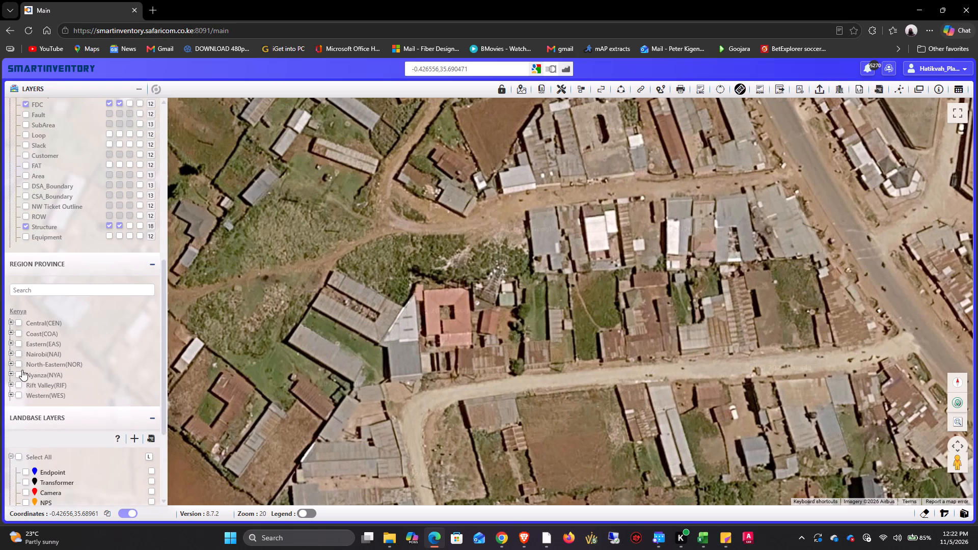
click(12, 375)
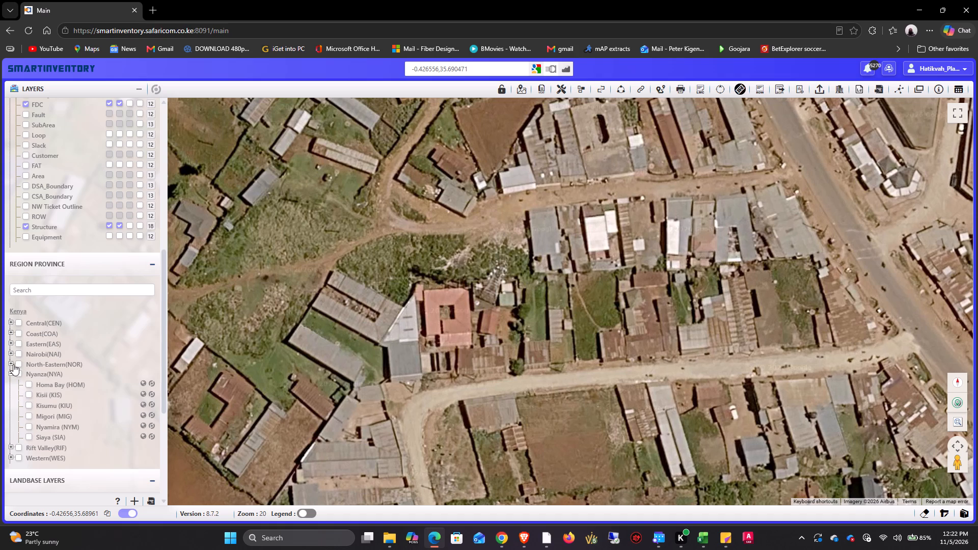
scroll(13, 350, down, 3)
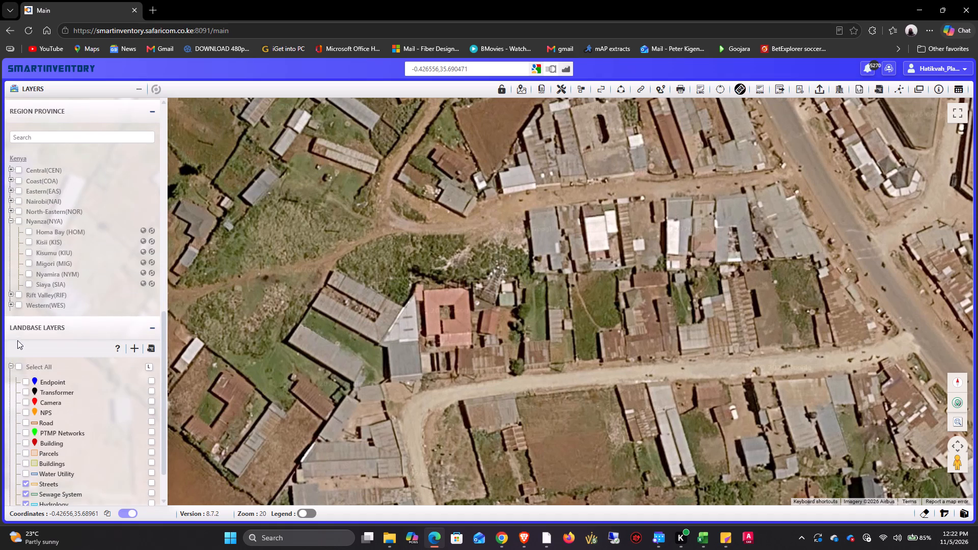
click(10, 294)
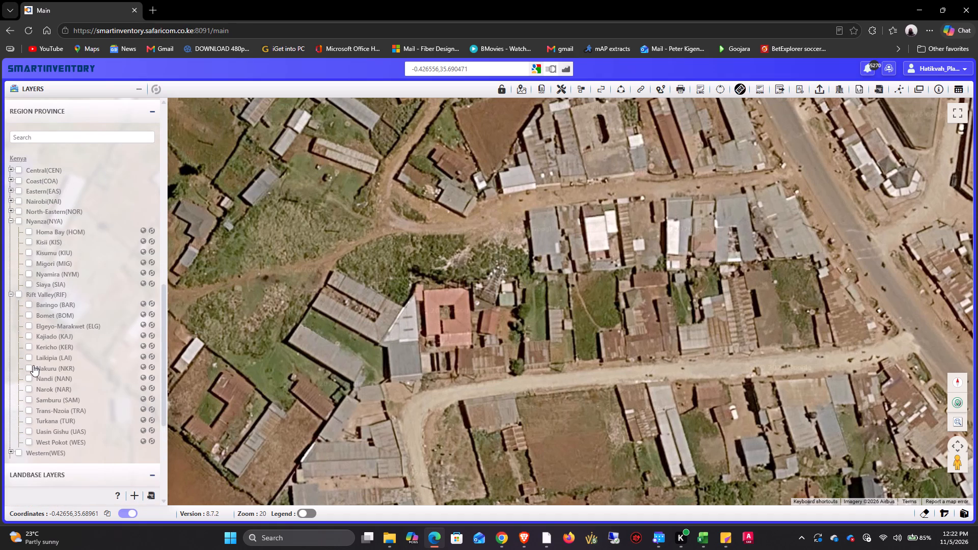
click(30, 370)
click(157, 87)
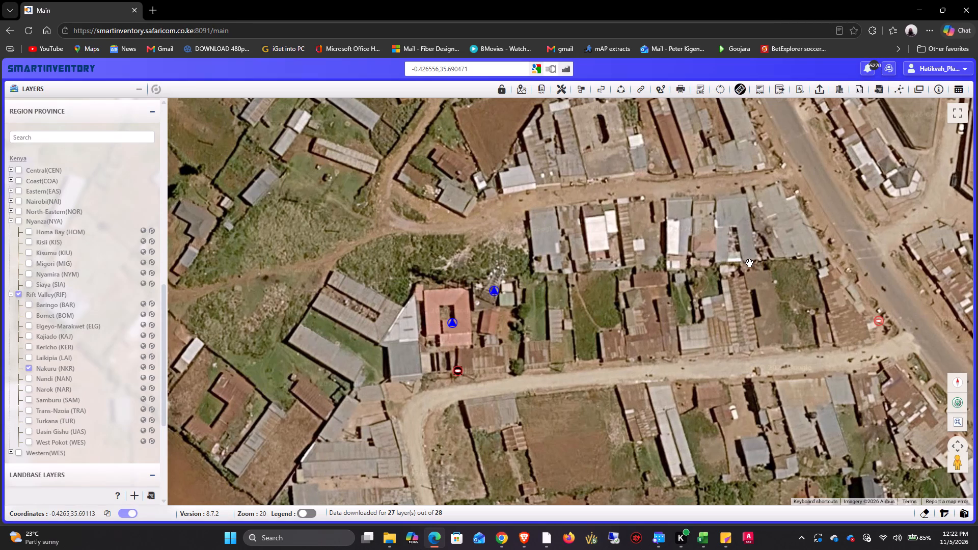
Enable the P and A display of the Cable layer under Transmedia and reload the map layers.
drag(558, 398, 506, 292)
scroll(93, 340, down, 1)
scroll(93, 340, up, 3)
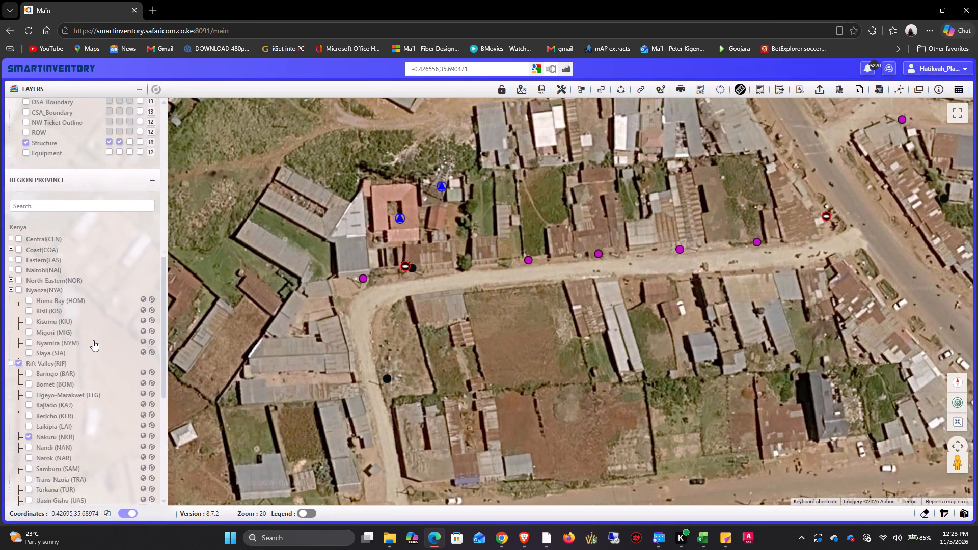
scroll(93, 340, up, 1)
scroll(93, 340, down, 1)
scroll(93, 340, up, 10)
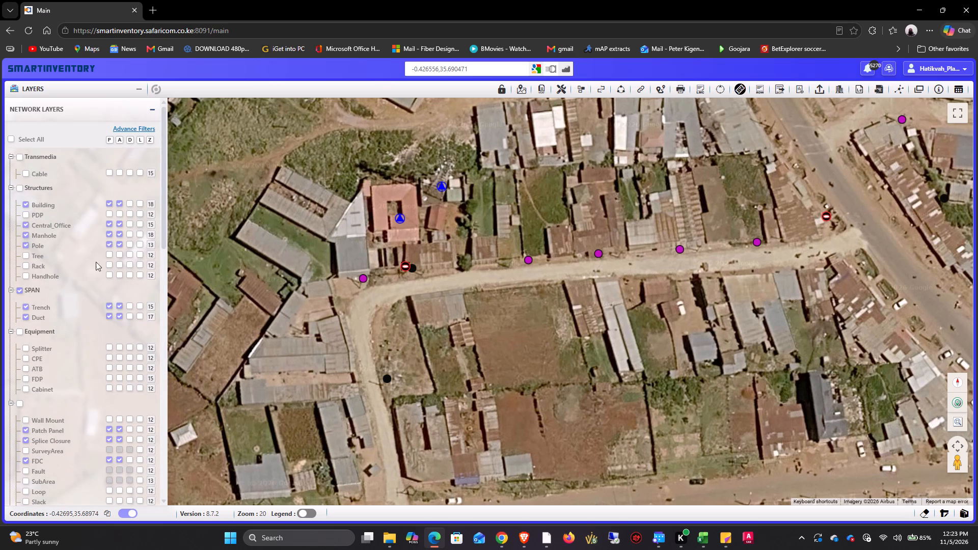
click(114, 173)
click(110, 173)
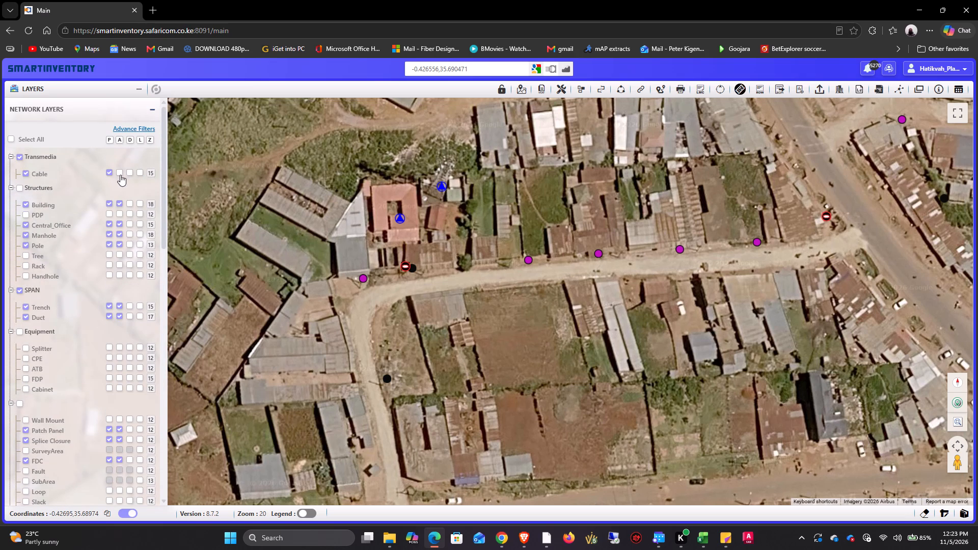
click(120, 175)
click(159, 88)
Query the network elements at the central office marker just northeast of the red-roofed building.
drag(432, 349, 452, 333)
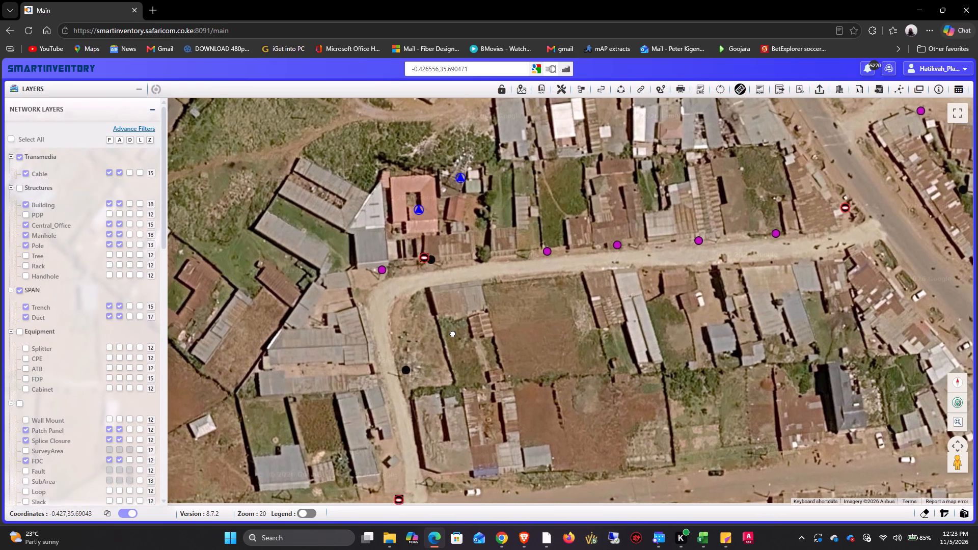
drag(452, 333, 446, 326)
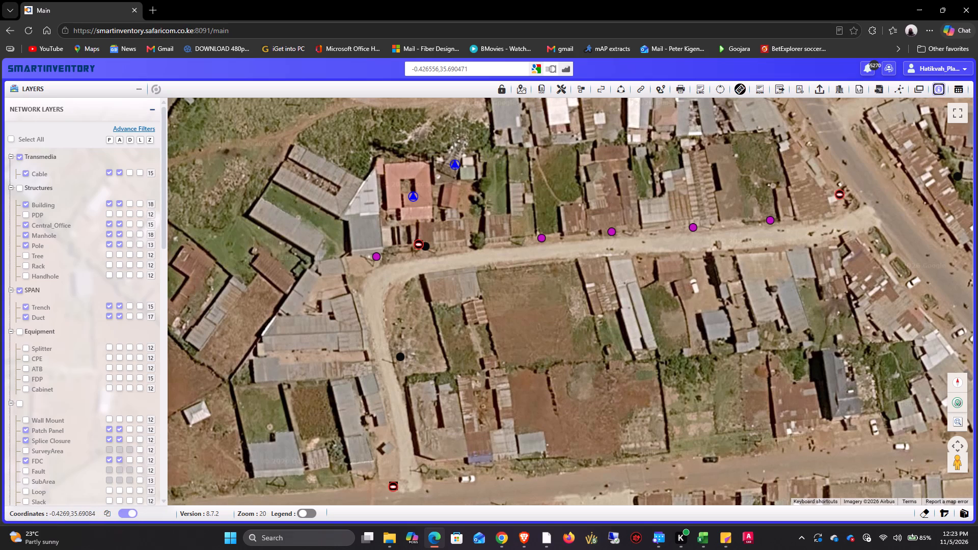
drag(642, 264, 613, 265)
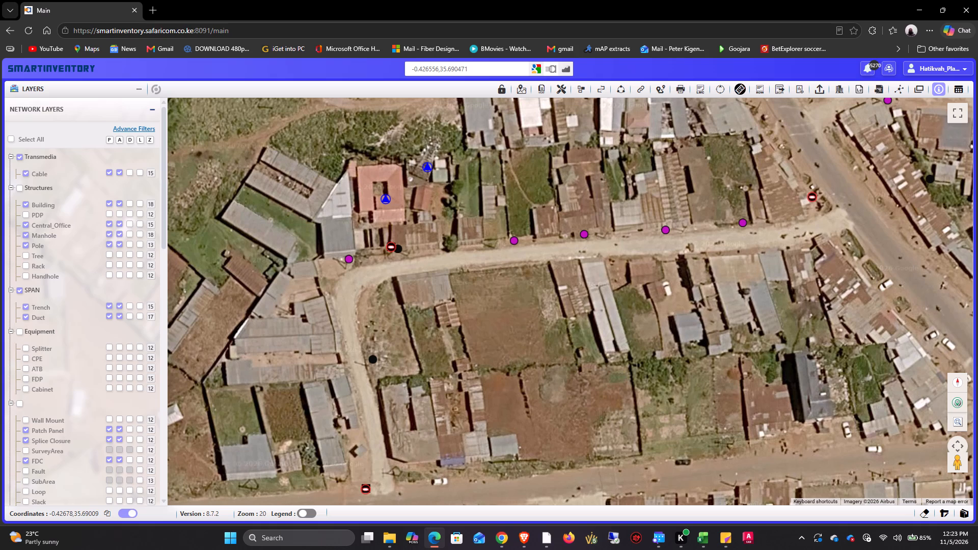
click(427, 168)
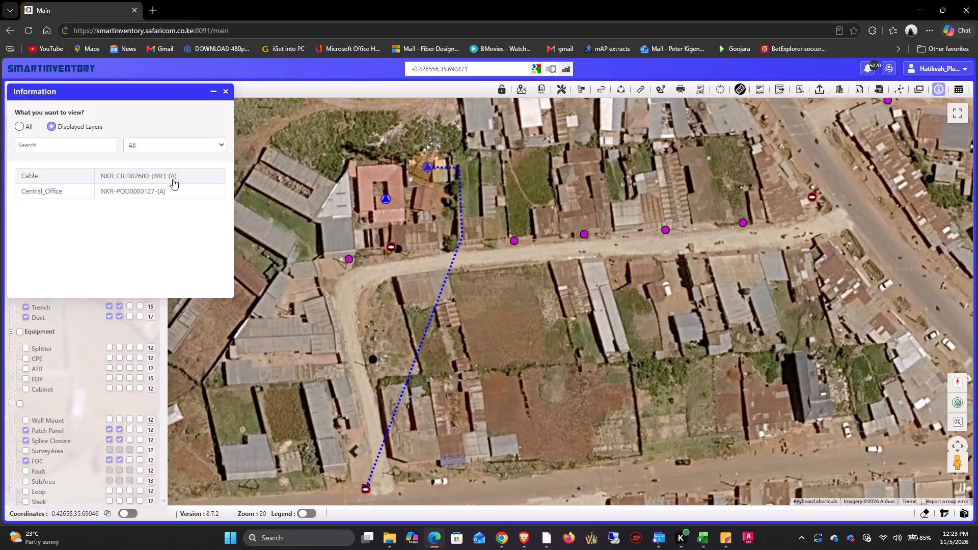
drag(354, 304, 373, 250)
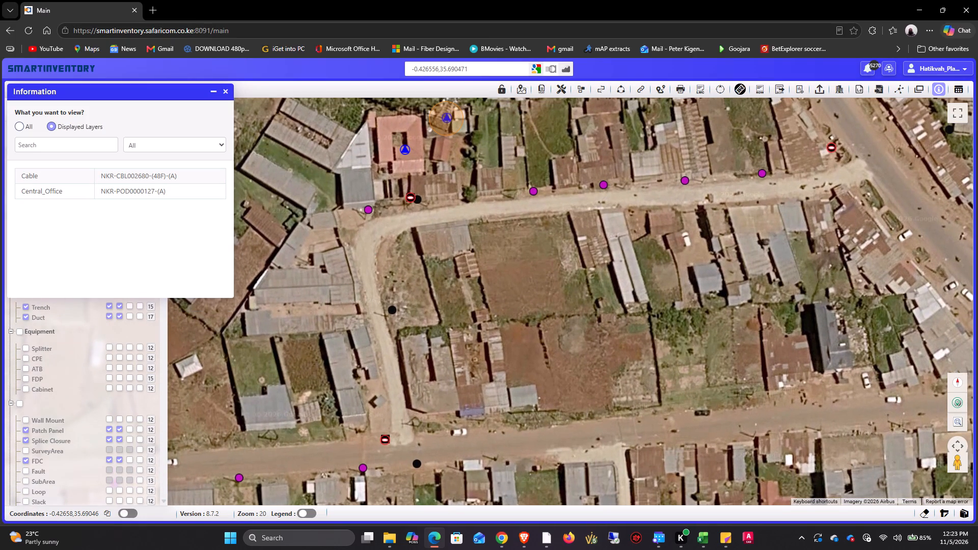
Set up splicing at closure SC:NKR-JCL000291-(48)-(A), with left cable NKR-CBL002677-(48F)-(A)-(B End) and right cable NKR-CBL002680-(48F)-(A)-(A End).
click(902, 89)
click(895, 104)
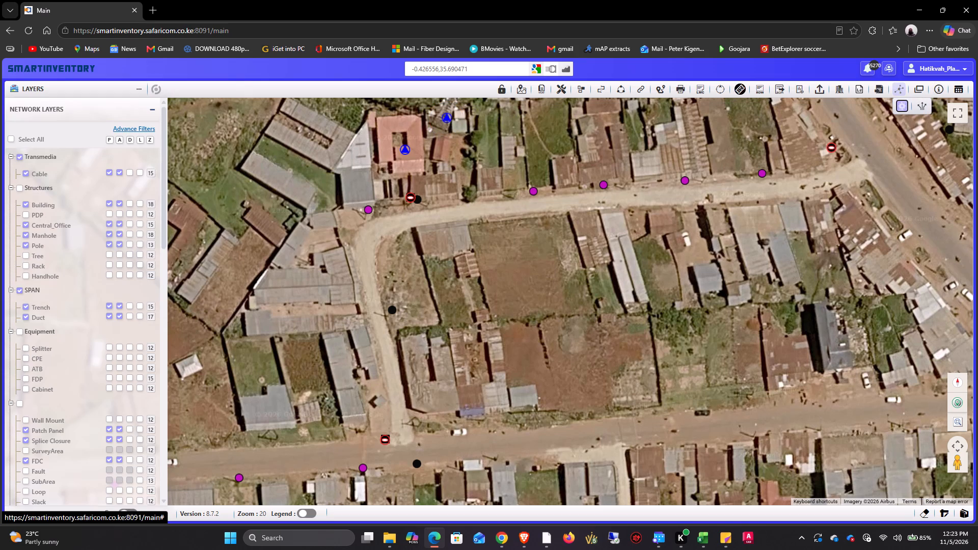
click(386, 439)
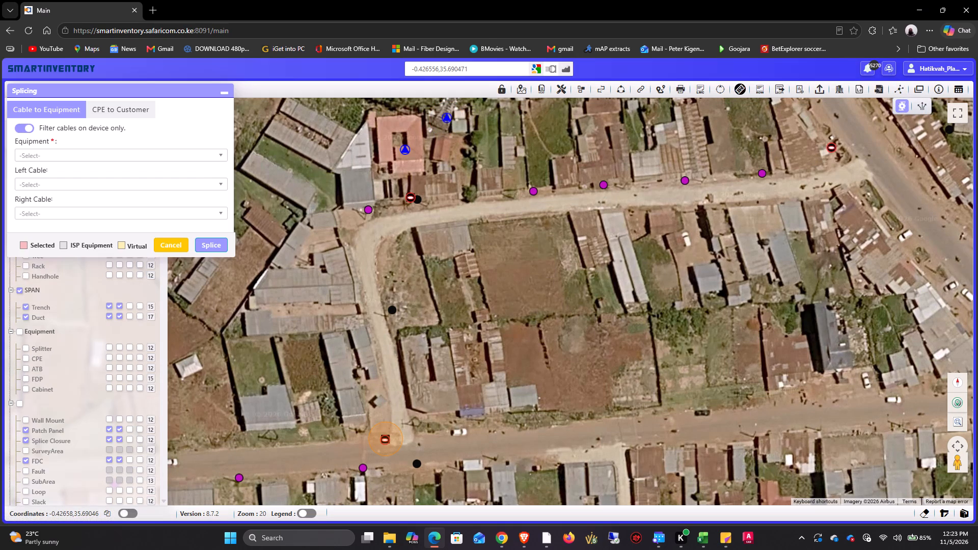
click(151, 154)
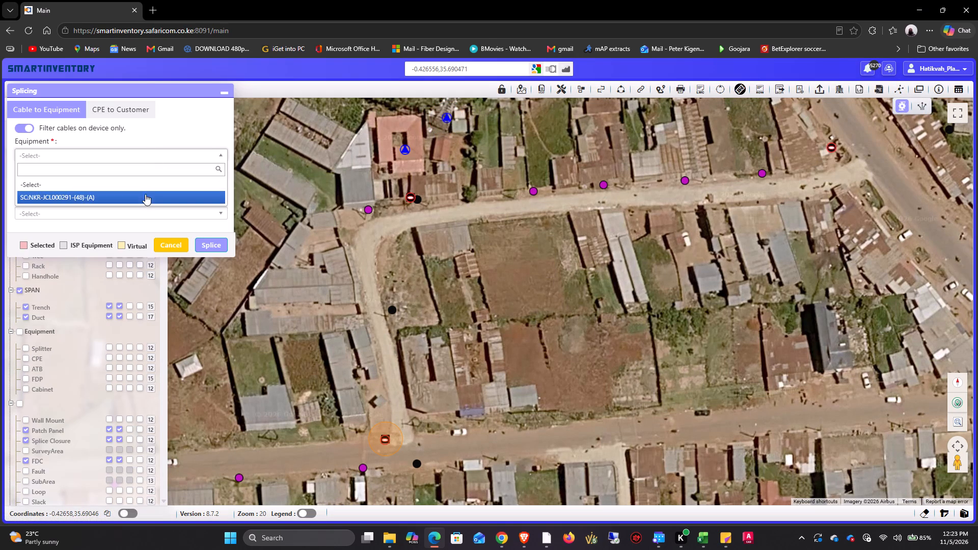
click(144, 197)
click(129, 185)
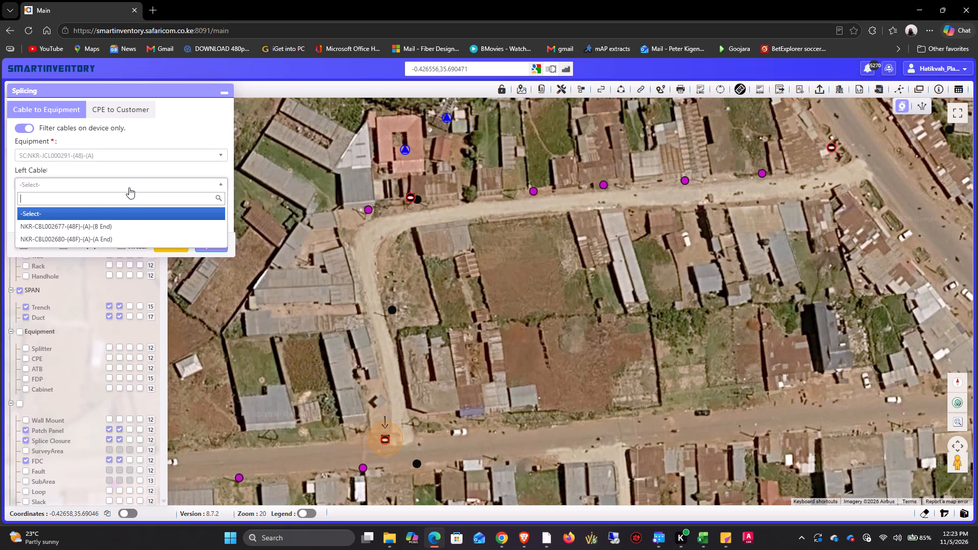
click(129, 223)
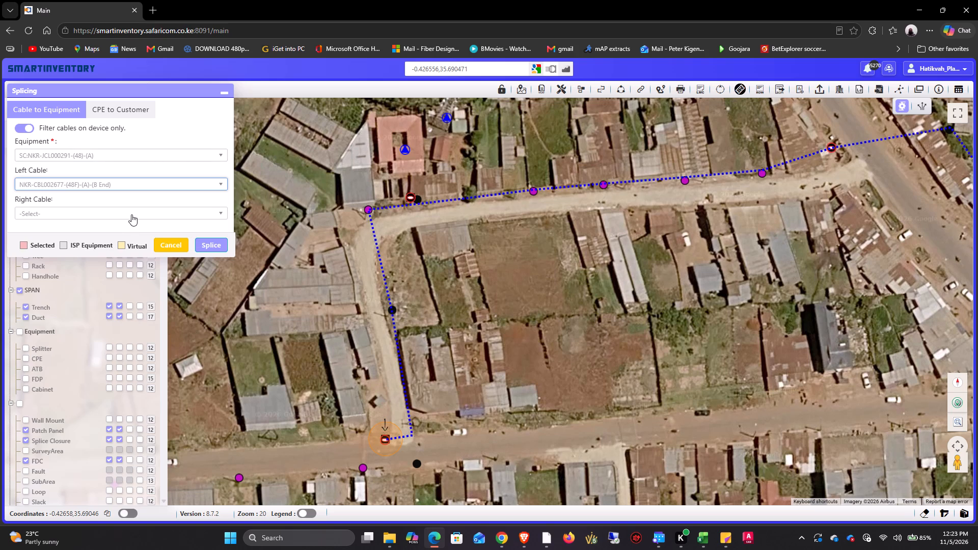
click(131, 214)
click(129, 269)
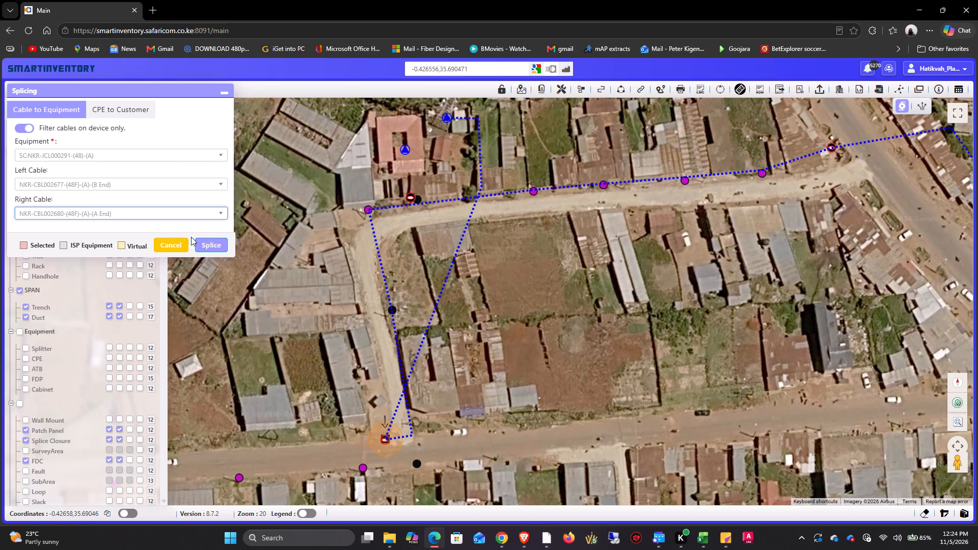
Open the cable-to-cable splice view for the two chosen cables, examine the fibre connections on both sides, and close it.
click(202, 244)
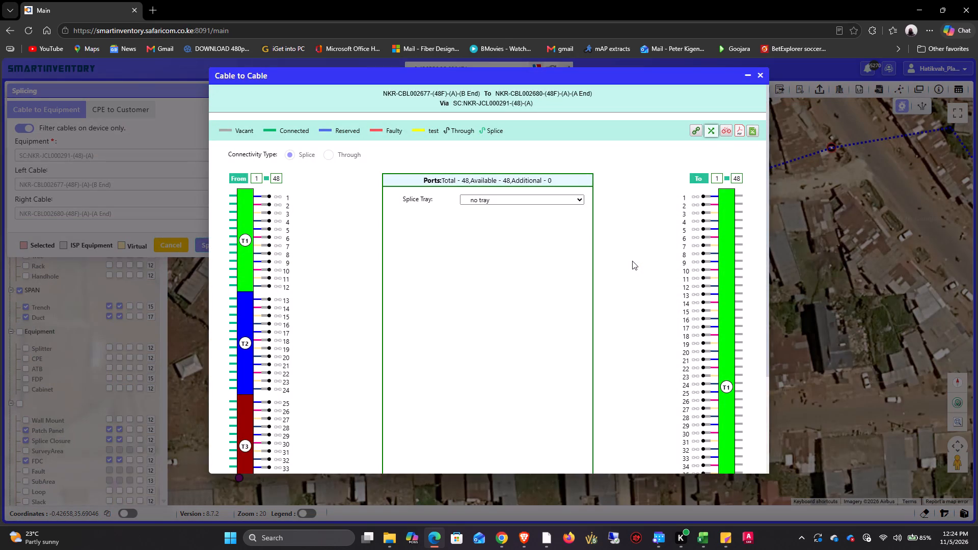
scroll(585, 257, down, 11)
scroll(584, 256, up, 4)
click(760, 77)
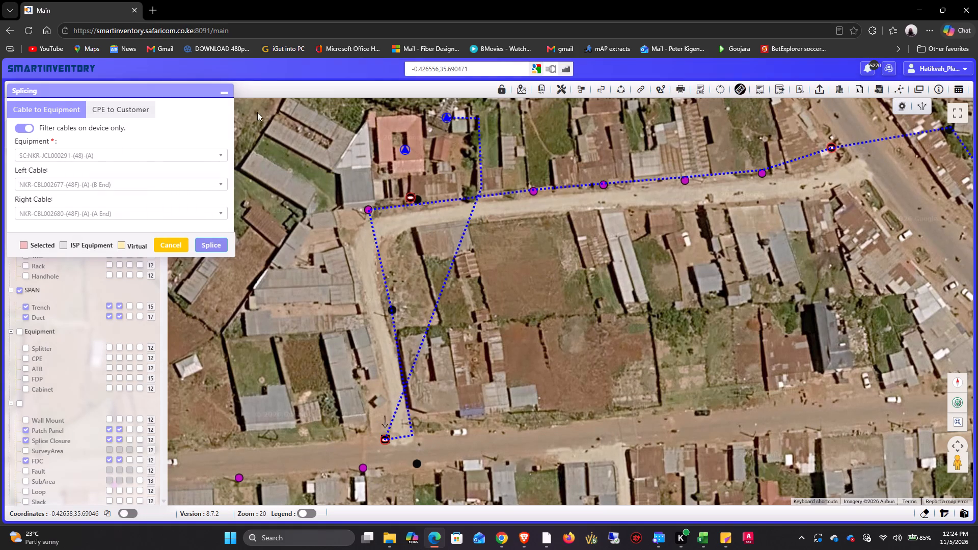
Leave the splicing setup and enable the P and A display of the FDP layer under Equipment, reloading the map layers.
click(178, 247)
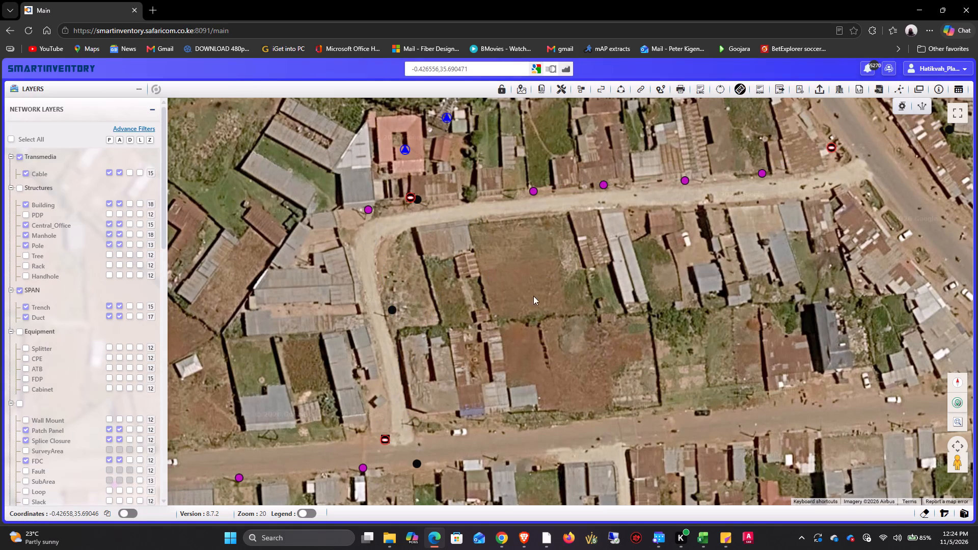
scroll(128, 269, down, 4)
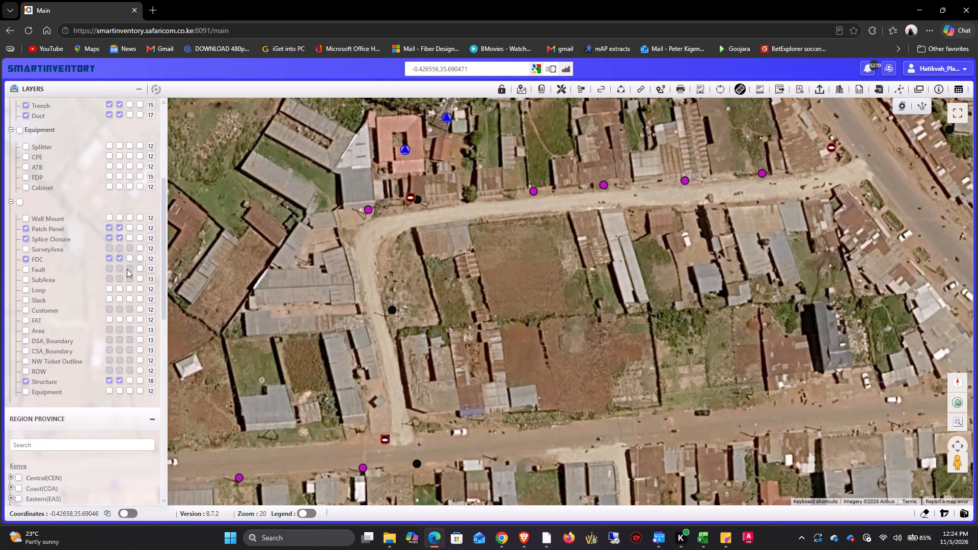
scroll(89, 246, up, 1)
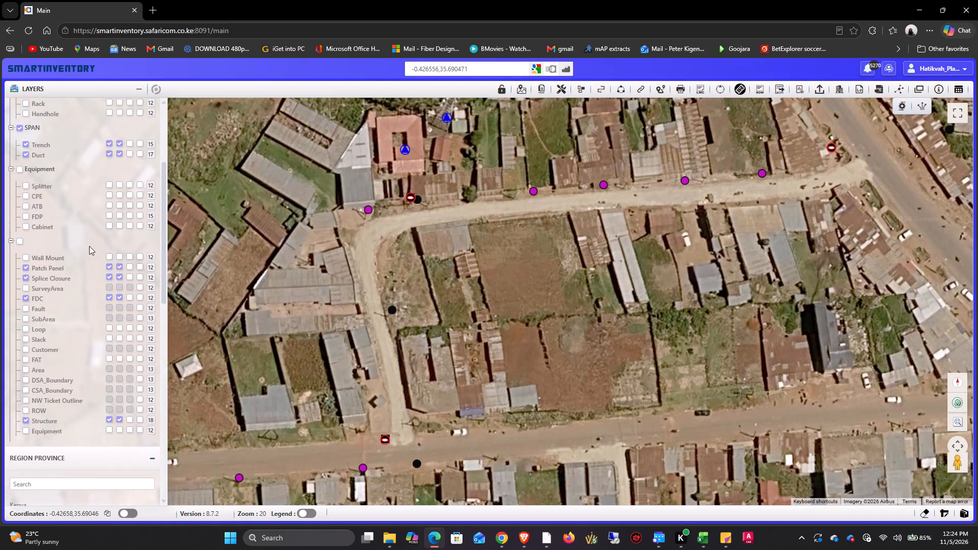
click(111, 228)
click(118, 225)
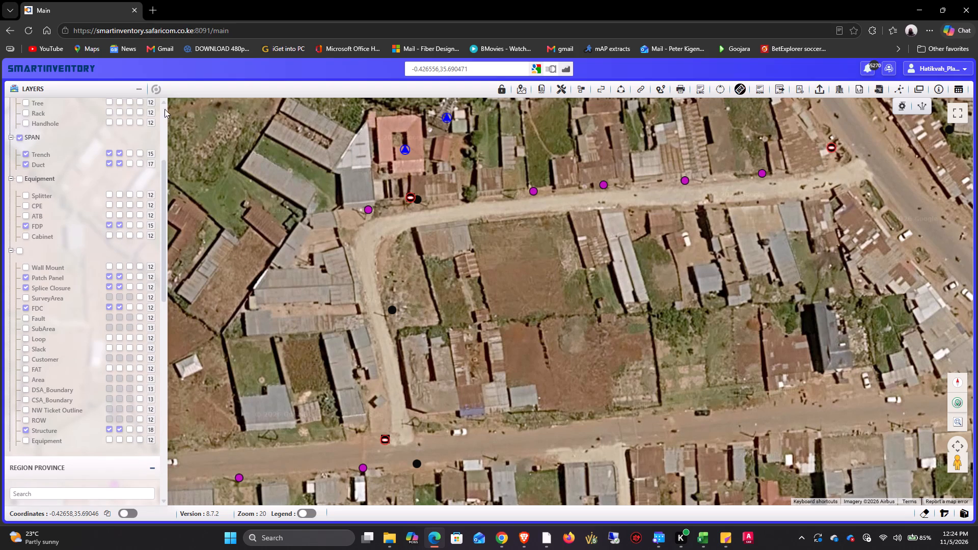
click(159, 90)
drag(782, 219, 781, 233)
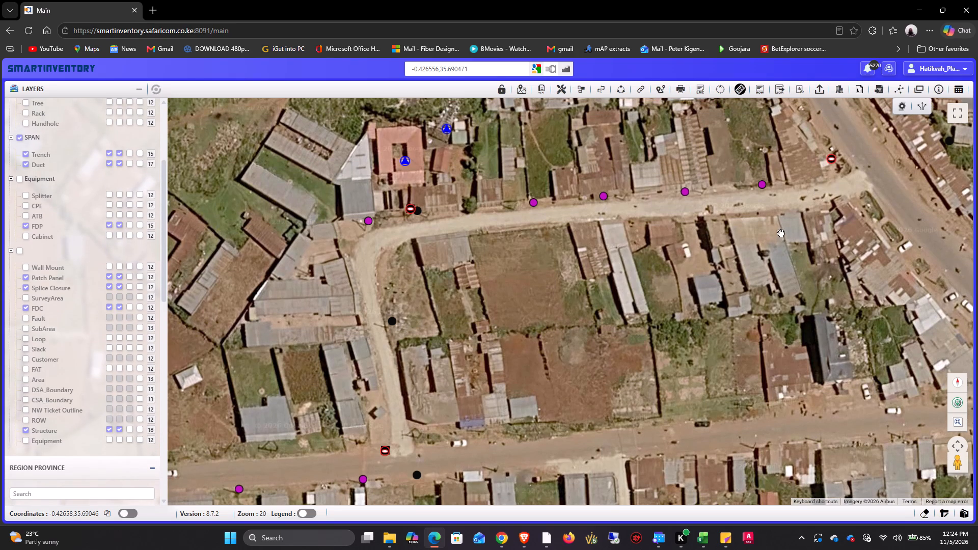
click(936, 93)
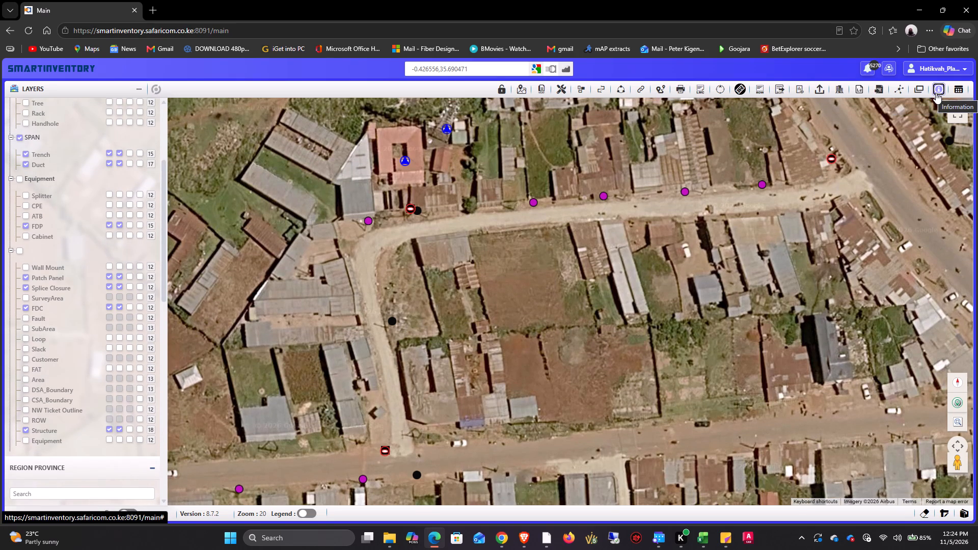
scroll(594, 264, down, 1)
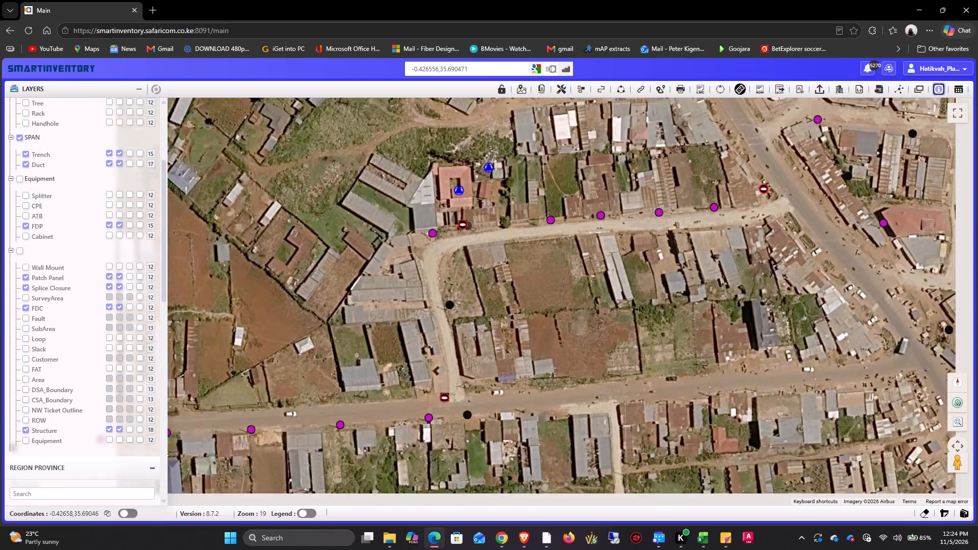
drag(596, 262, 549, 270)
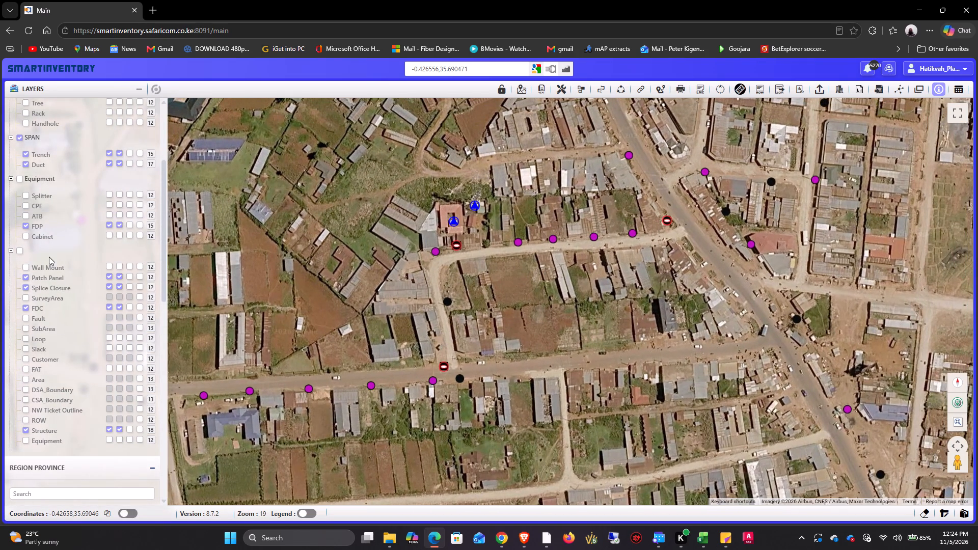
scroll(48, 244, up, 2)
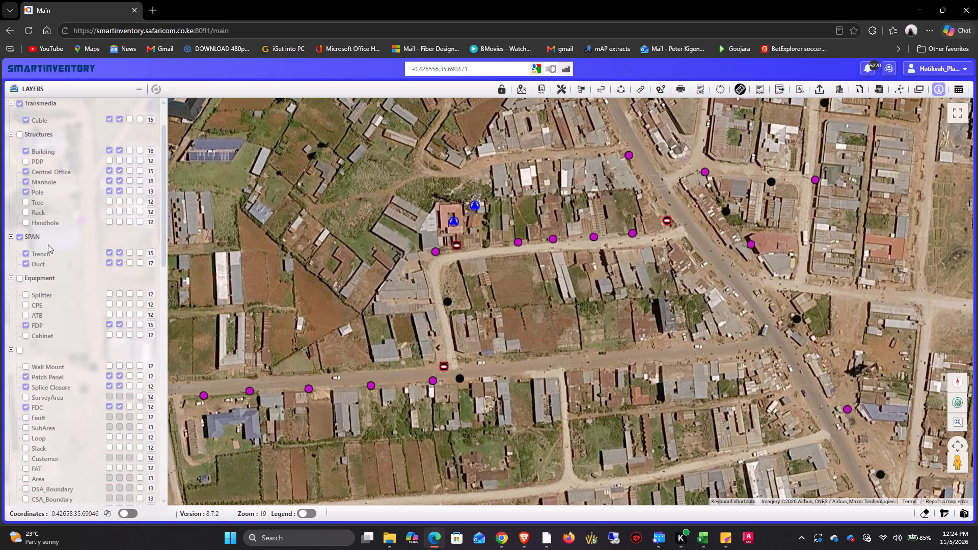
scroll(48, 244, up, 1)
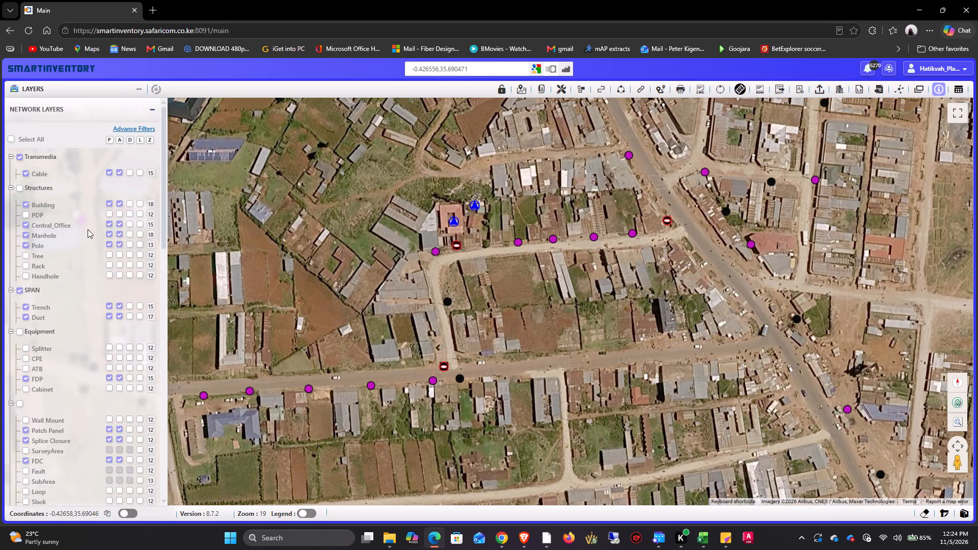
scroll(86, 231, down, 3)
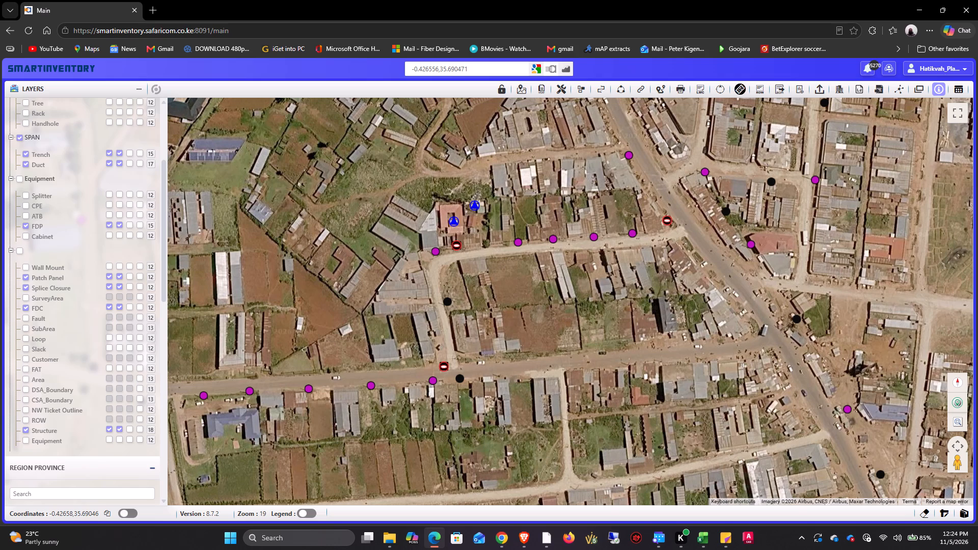
Set up splicing at the central office northeast of the red-roofed building, with equipment FMS:NKR-POD0000127-FMS01-(48)-(A) and cable NKR-CBL002680-(48F)-(A)-(B End).
click(901, 95)
click(901, 112)
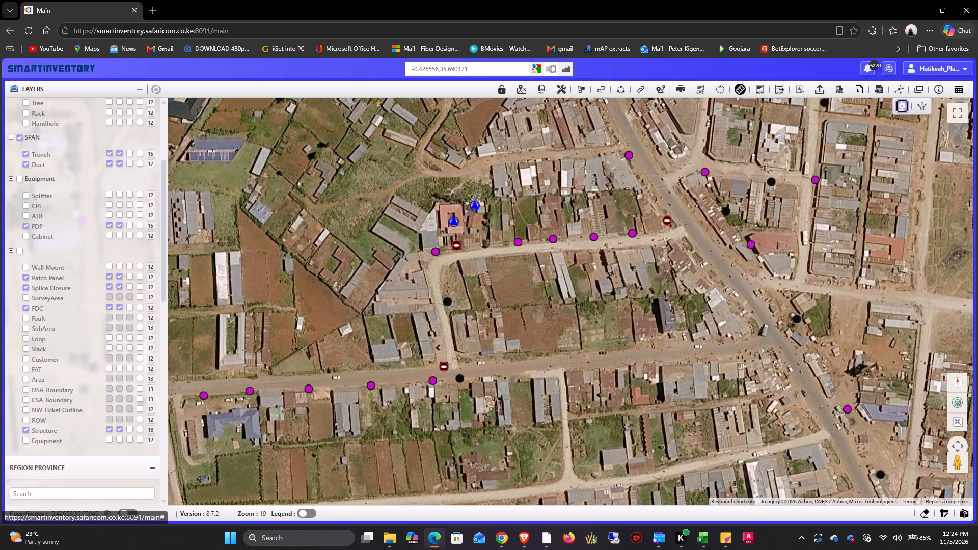
click(474, 200)
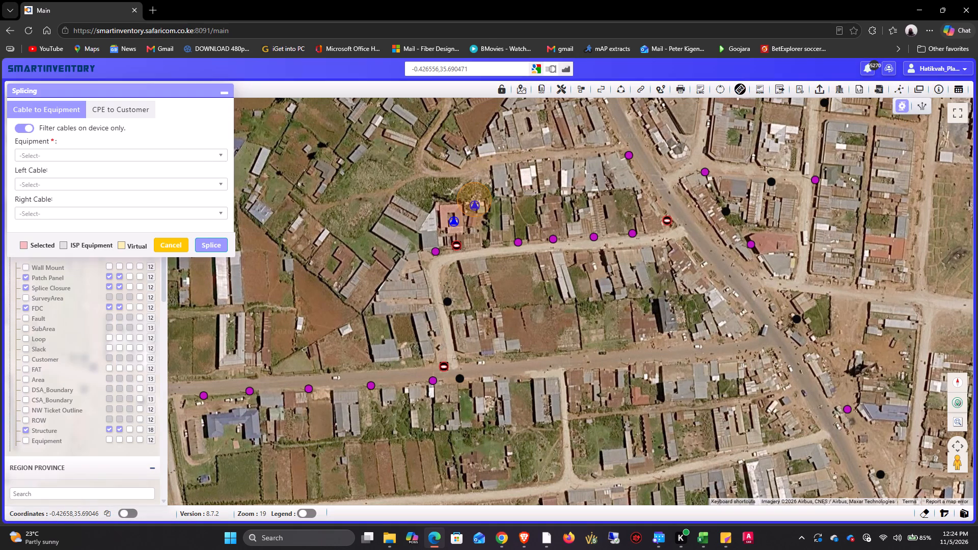
click(92, 157)
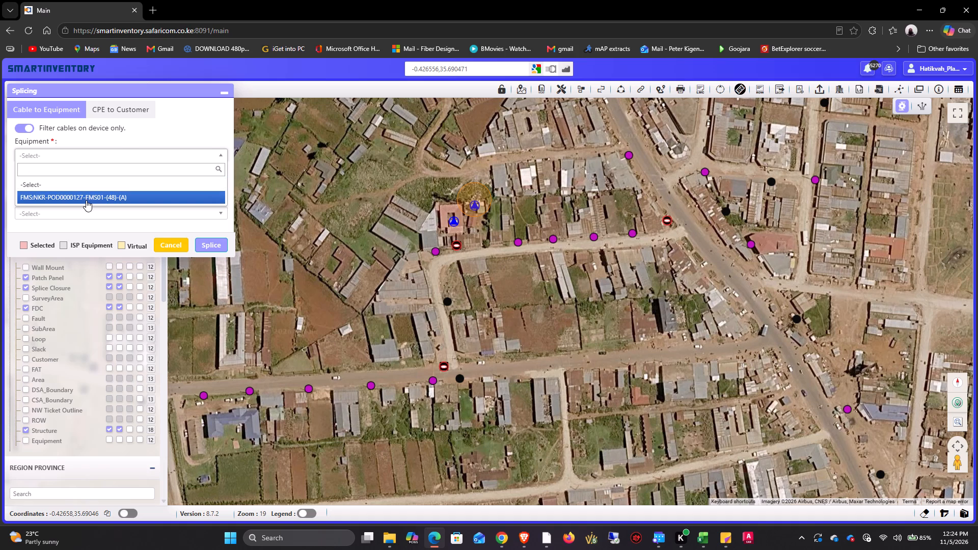
click(86, 200)
click(98, 178)
click(87, 226)
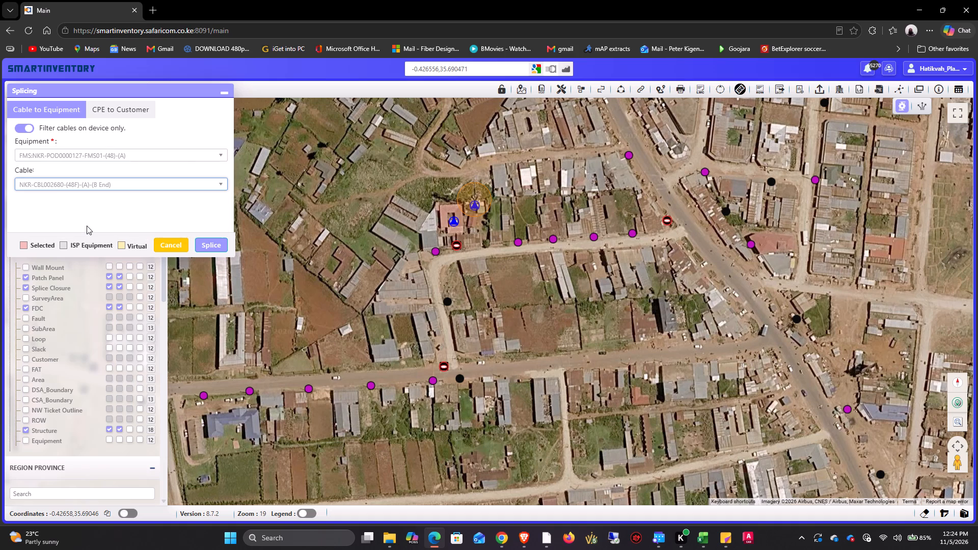
Open the ODF-to-cable splice view, examine the port and fibre connections from 1 to 48, and close the splicing setup.
click(199, 245)
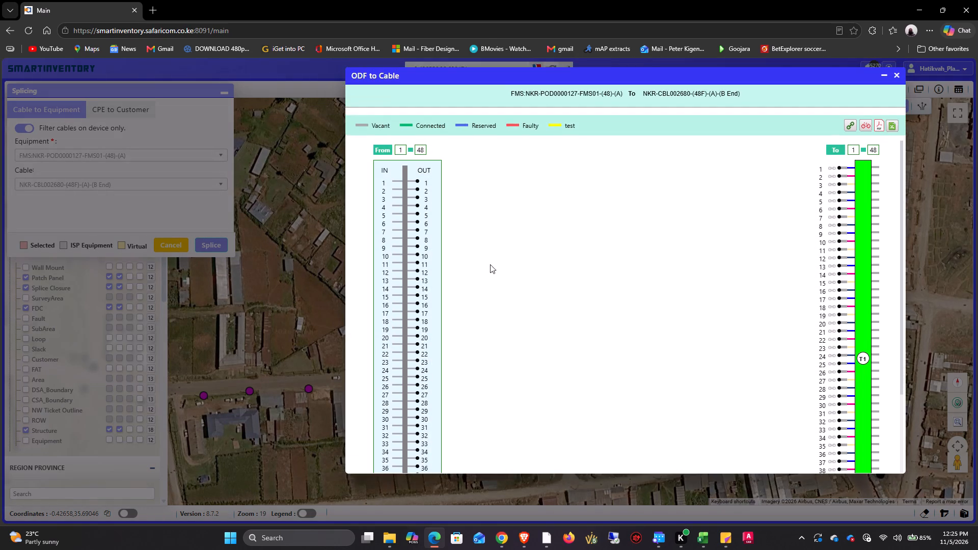
scroll(575, 253, down, 1)
scroll(573, 258, up, 1)
scroll(570, 260, down, 1)
scroll(569, 263, up, 1)
scroll(569, 263, down, 1)
scroll(566, 261, up, 1)
scroll(565, 262, down, 7)
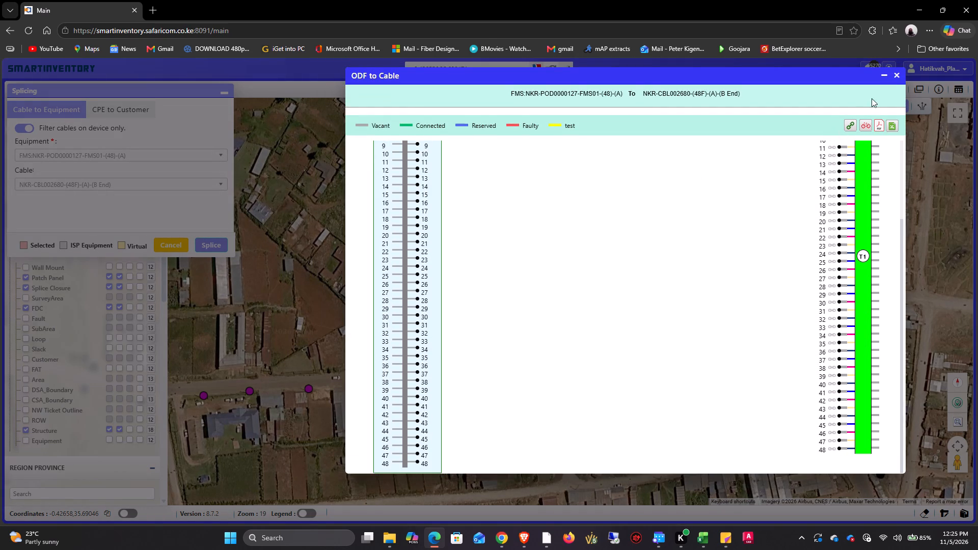
click(896, 76)
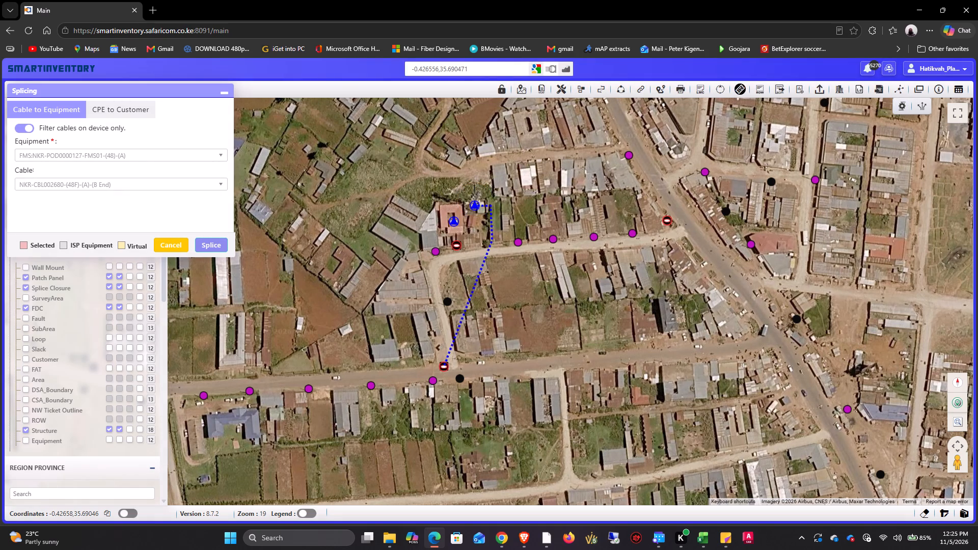
click(179, 246)
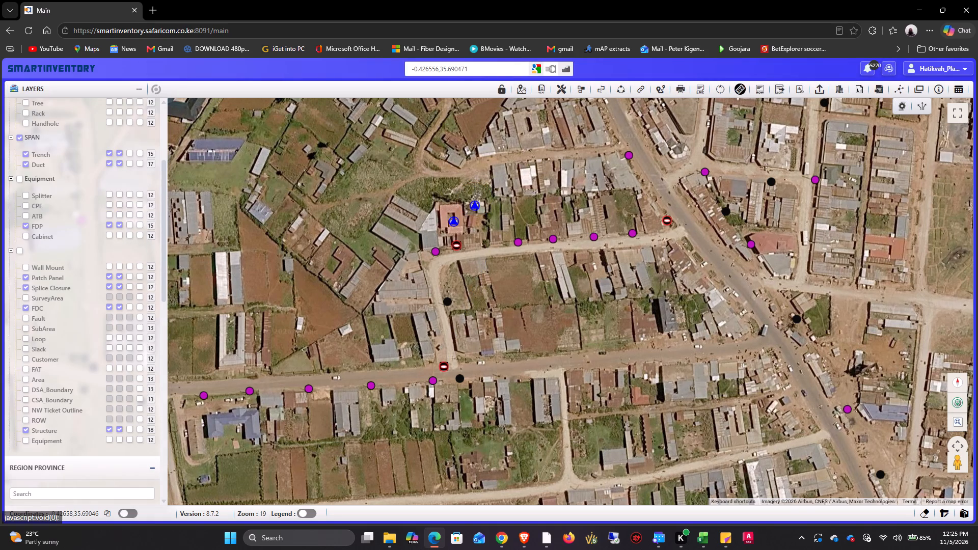
Convert the 48F cable NKR-CBL002680, running from the closure to the central office, from As-Built to Planned.
click(935, 90)
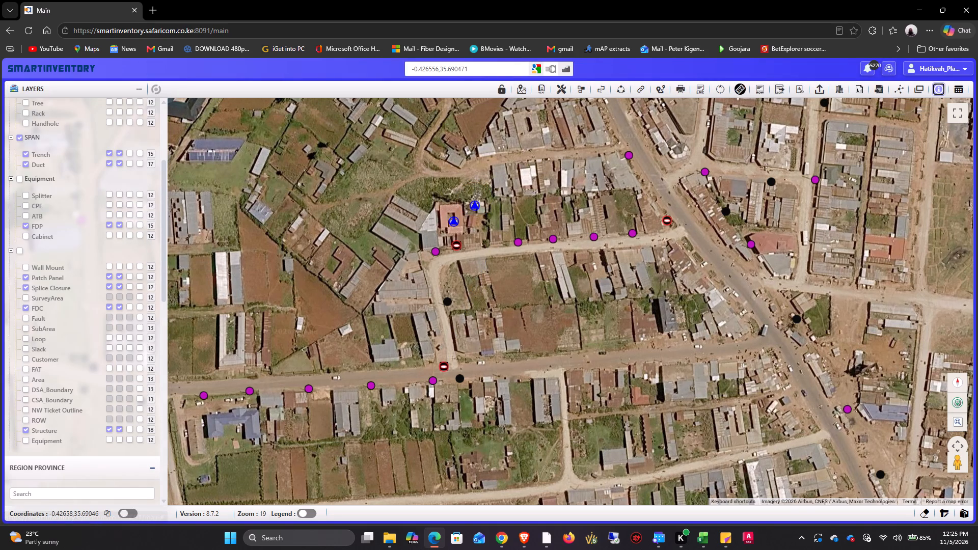
click(470, 278)
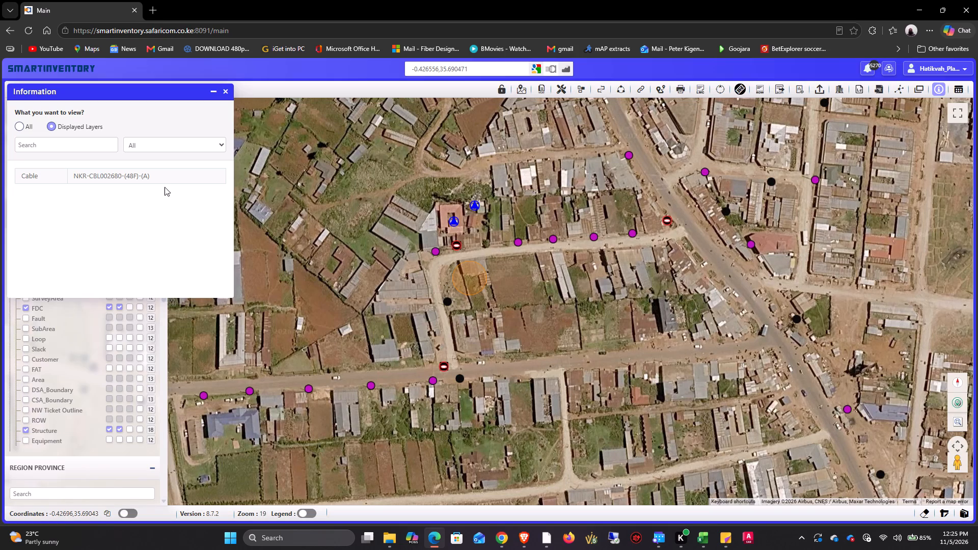
click(160, 178)
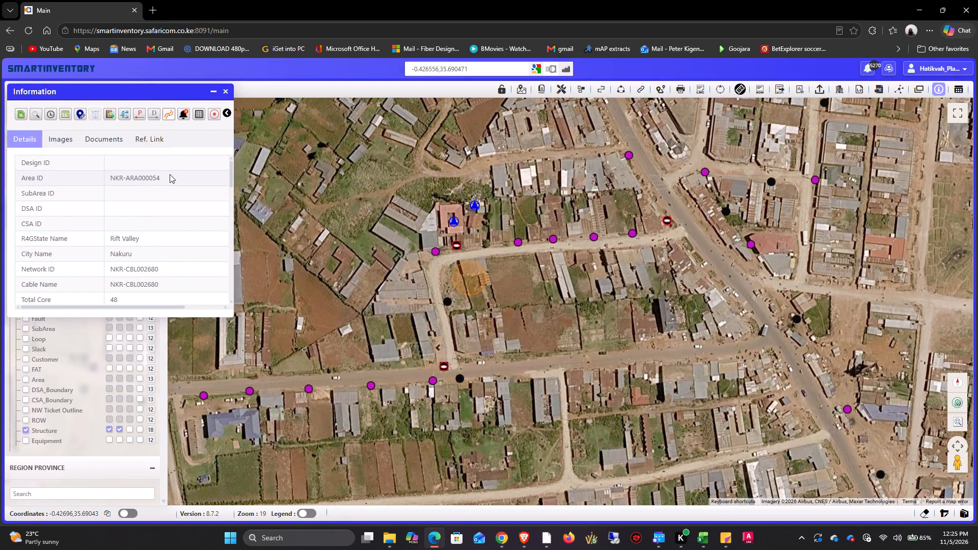
click(143, 114)
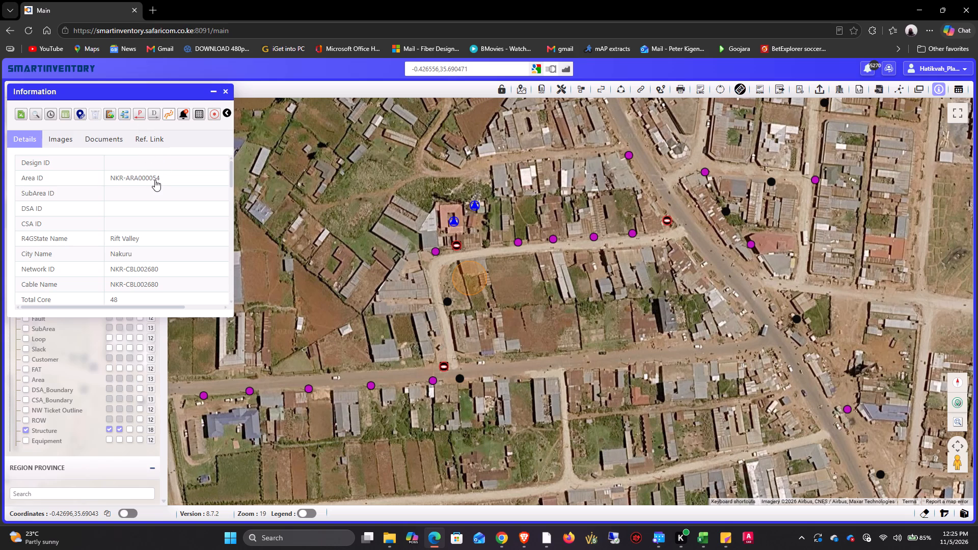
click(138, 114)
click(589, 333)
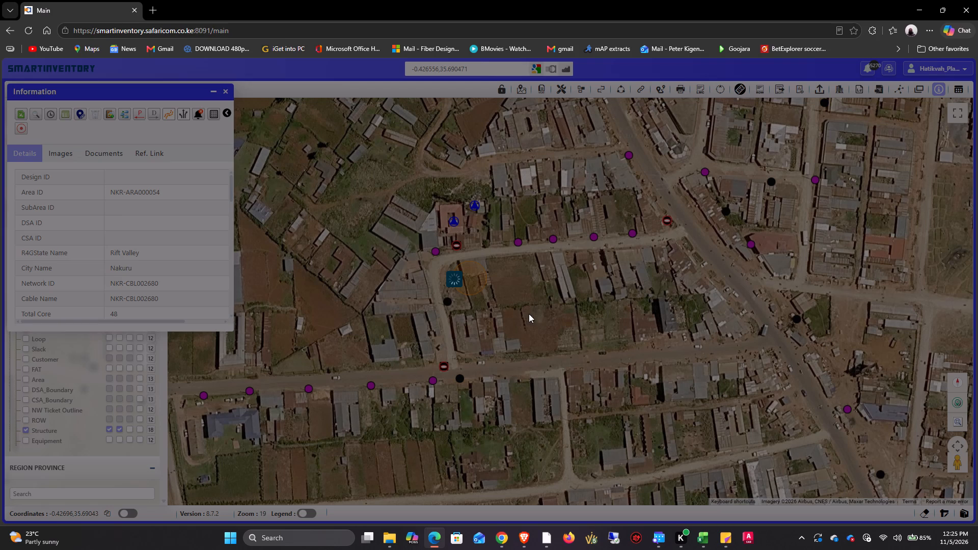
click(575, 318)
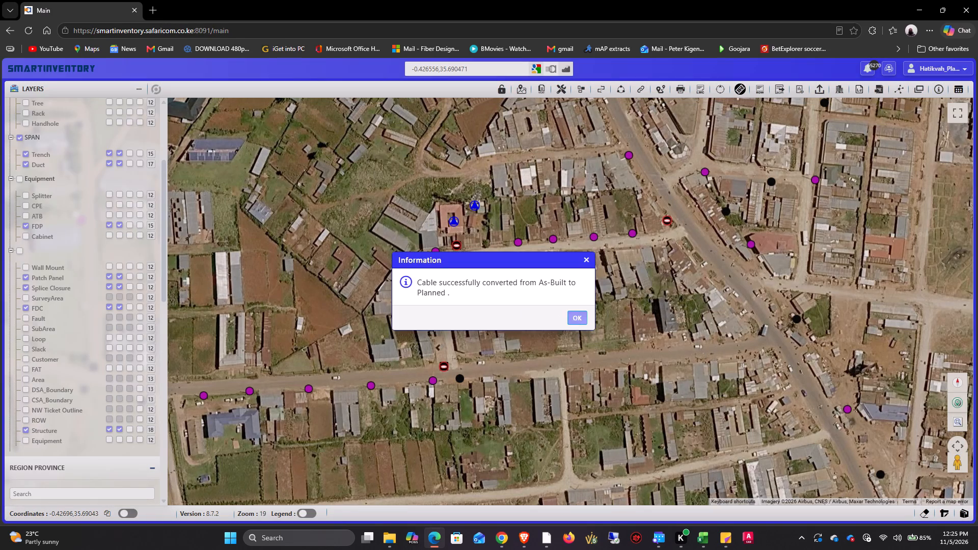
Delete the planned cable NKR-CBL002680-(48F)-(P) between the splice closure and the central office.
click(935, 92)
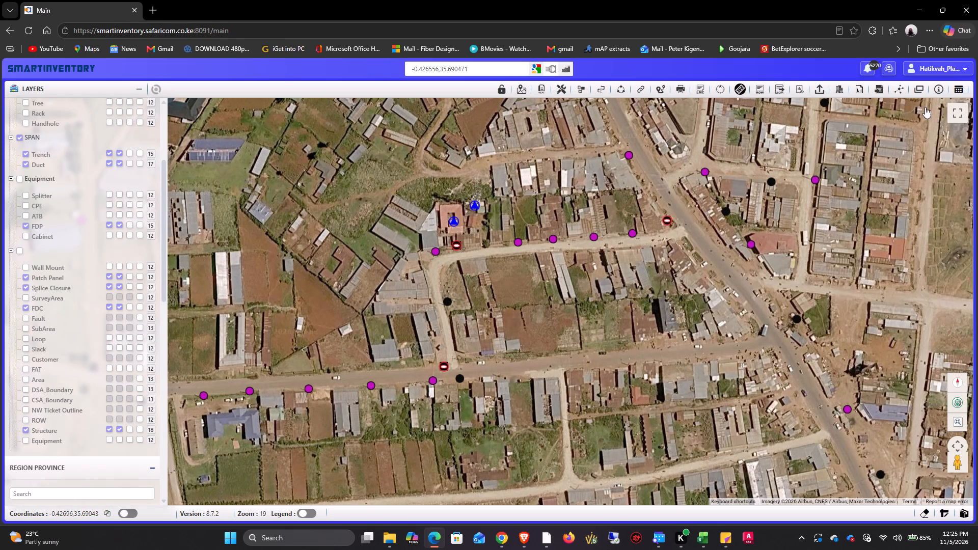
click(939, 88)
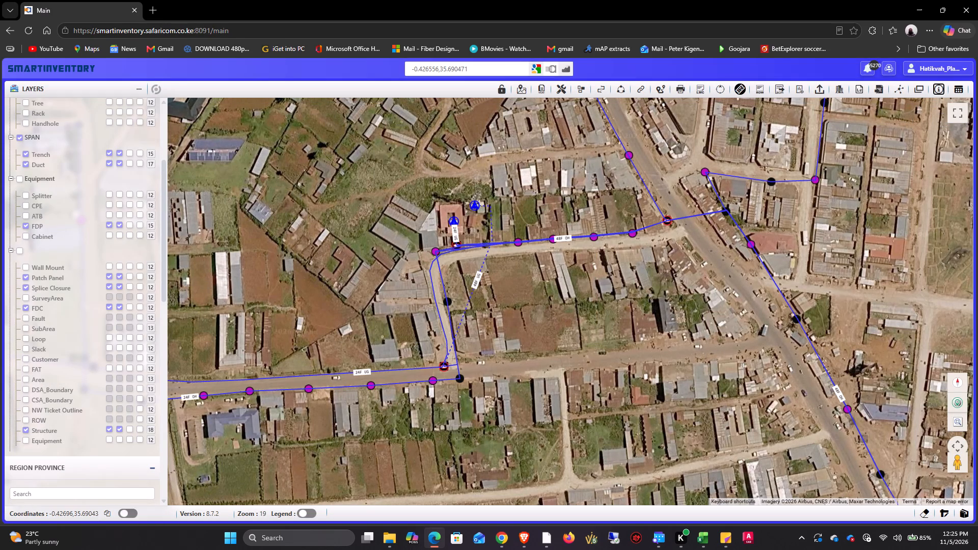
click(939, 90)
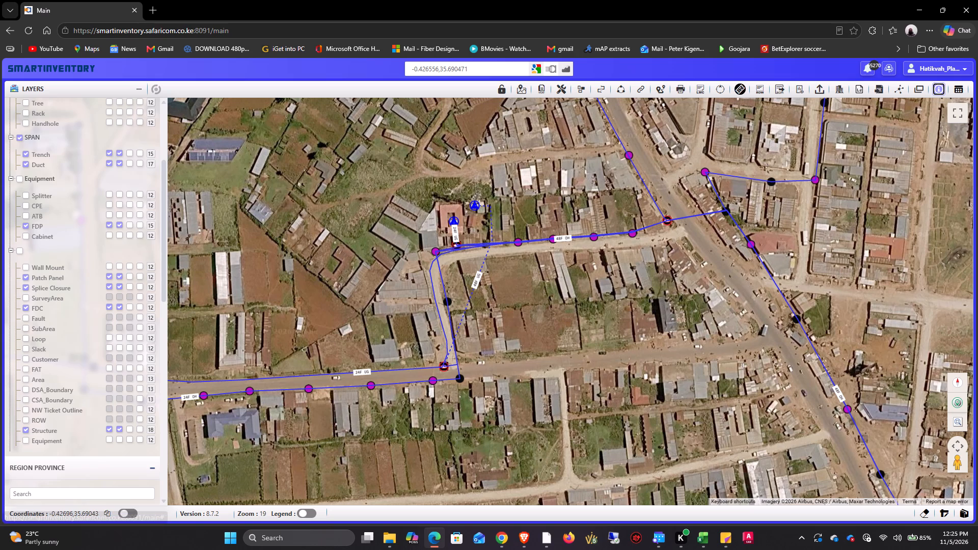
click(478, 284)
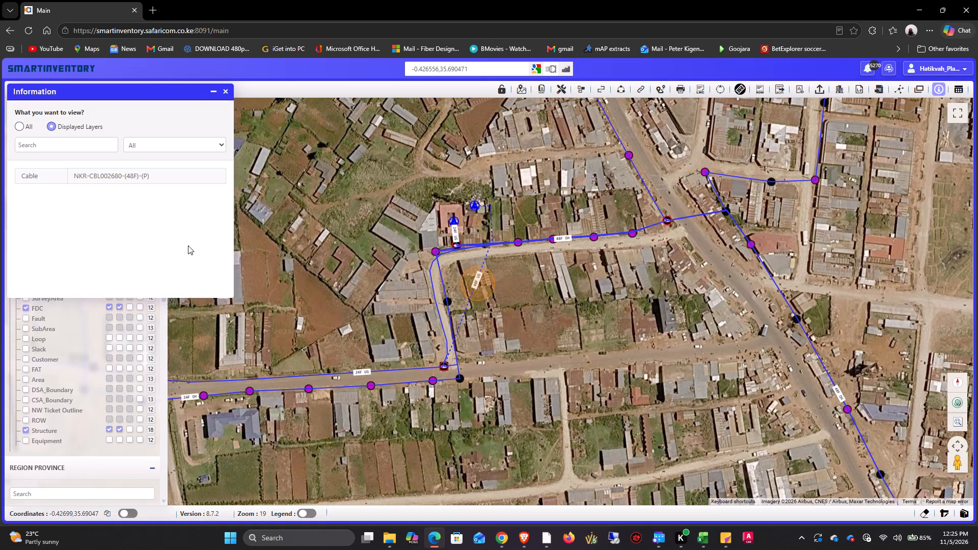
click(187, 172)
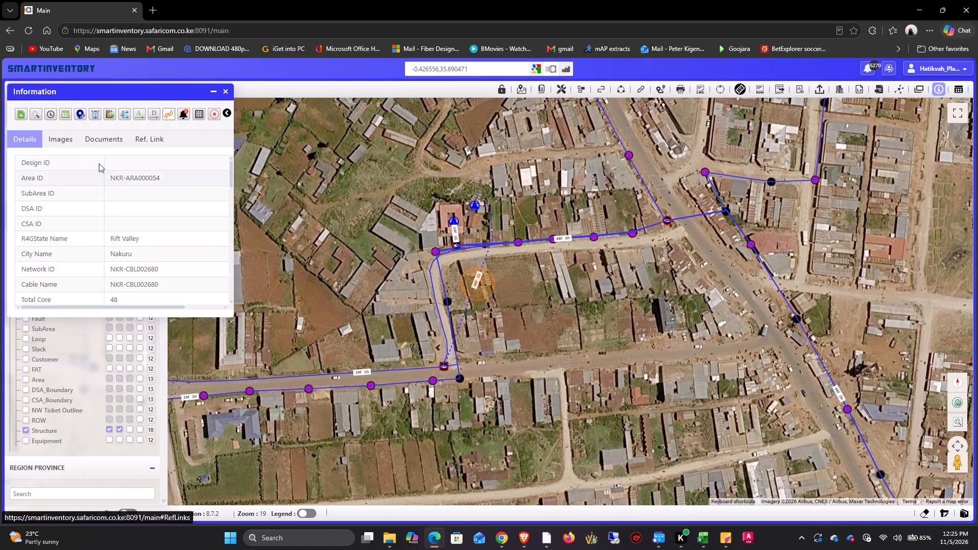
click(97, 115)
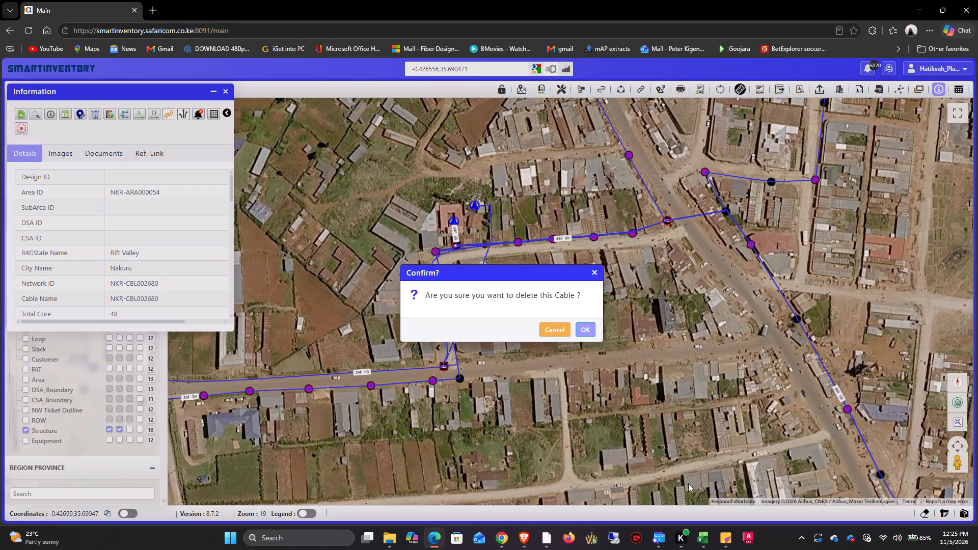
click(591, 330)
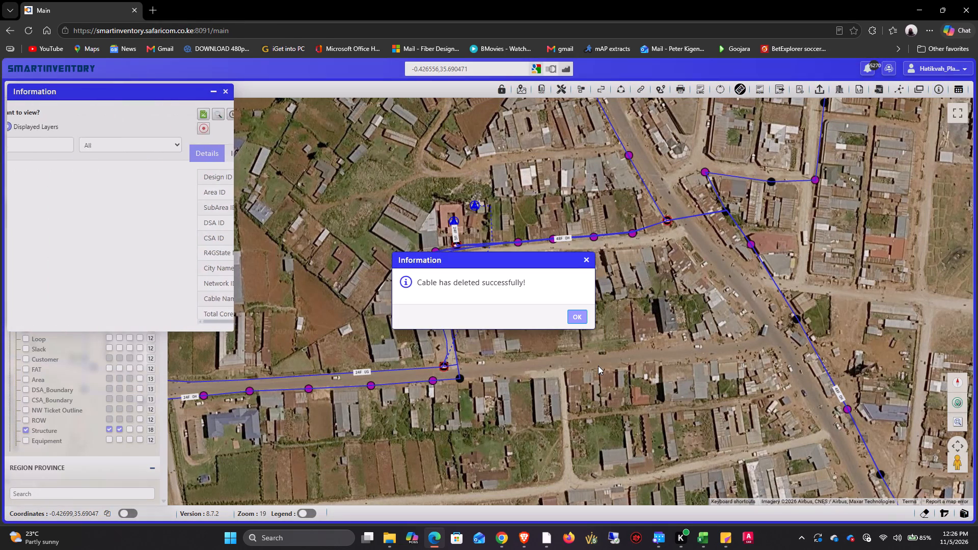
click(584, 317)
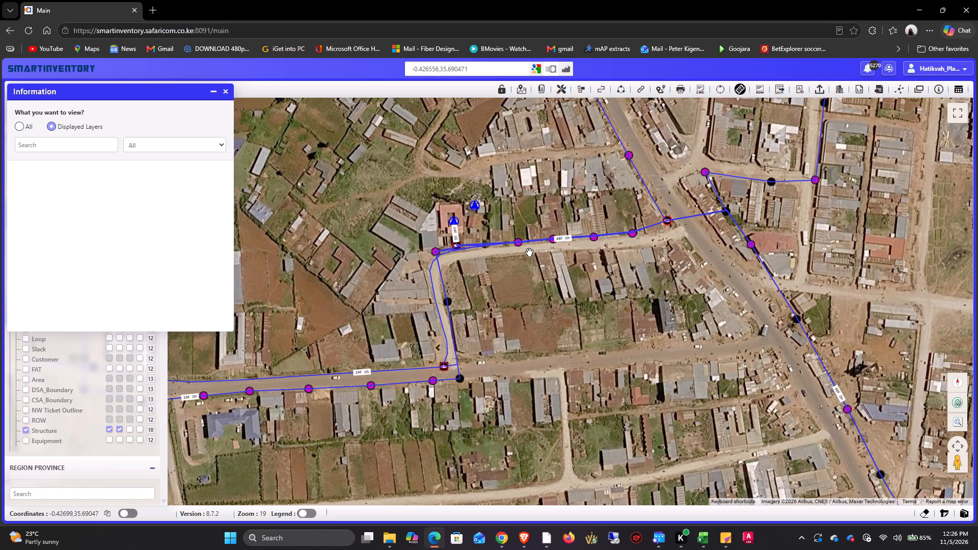
Convert trench NKR-TRE001473, running to central office NKR-POD0000127, from As-Built to Planned.
click(944, 90)
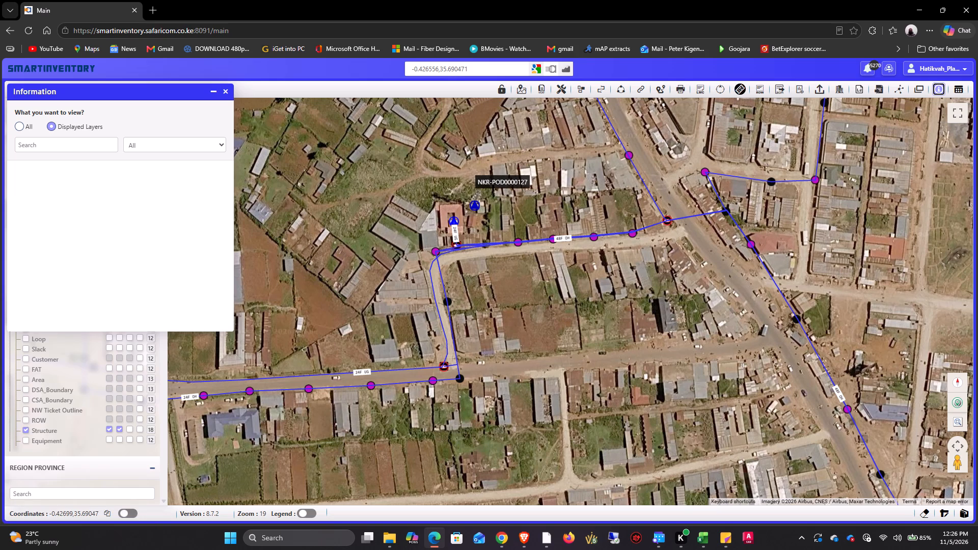
click(477, 205)
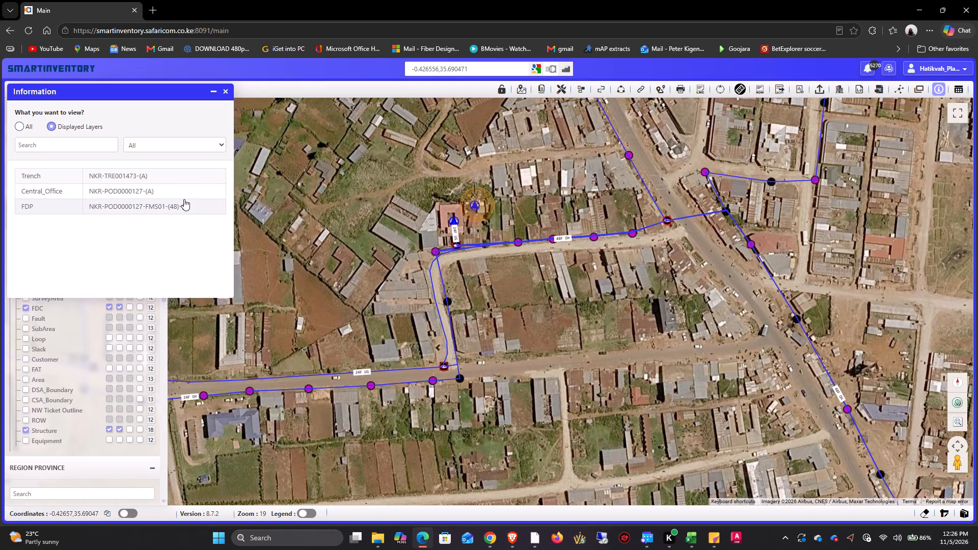
click(170, 171)
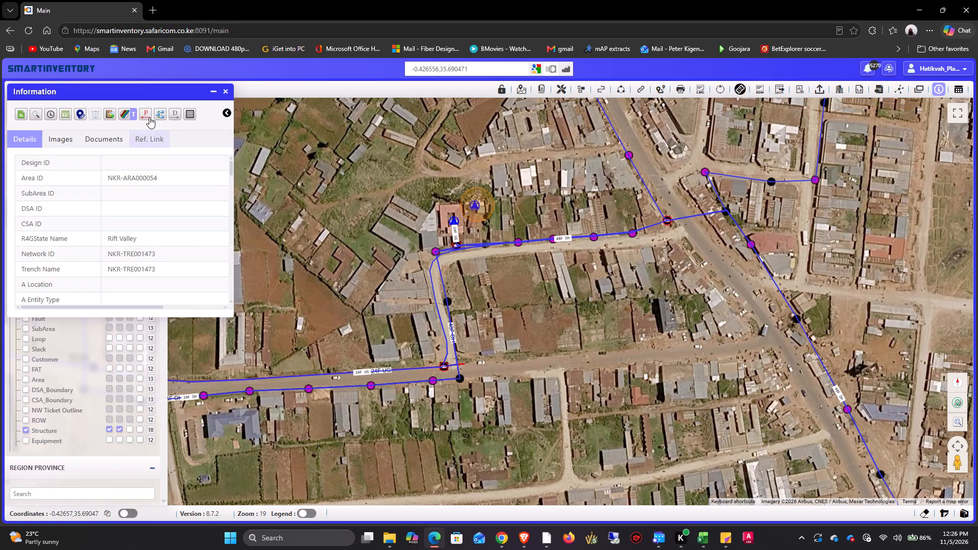
click(147, 117)
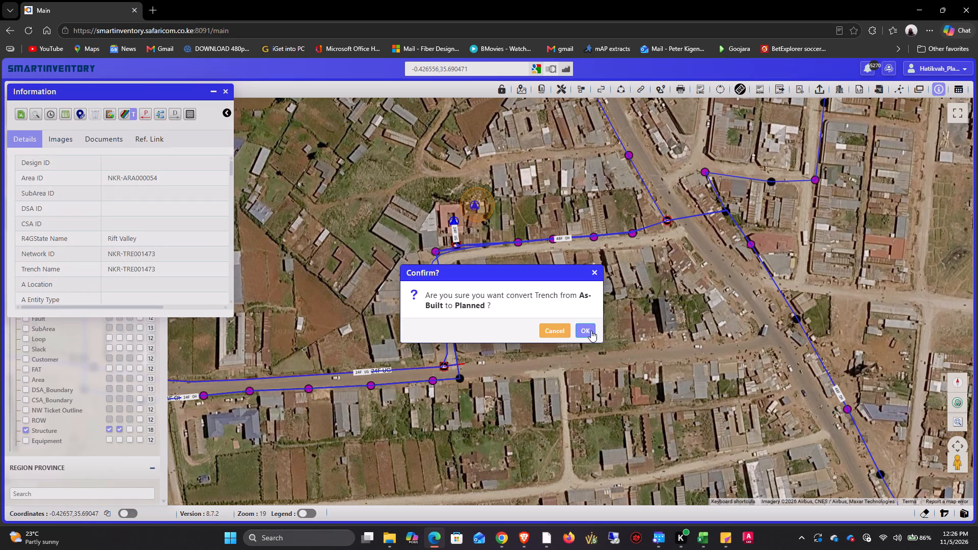
click(590, 331)
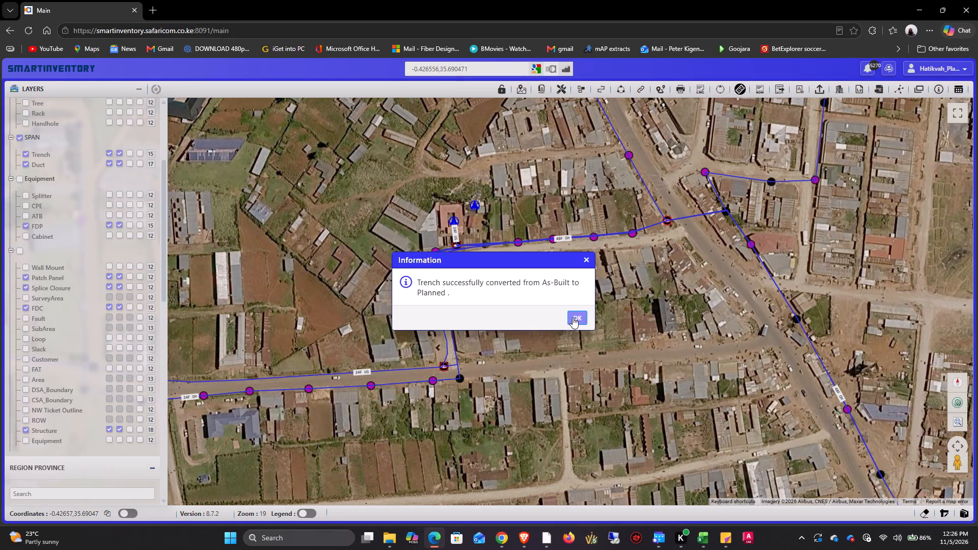
click(573, 317)
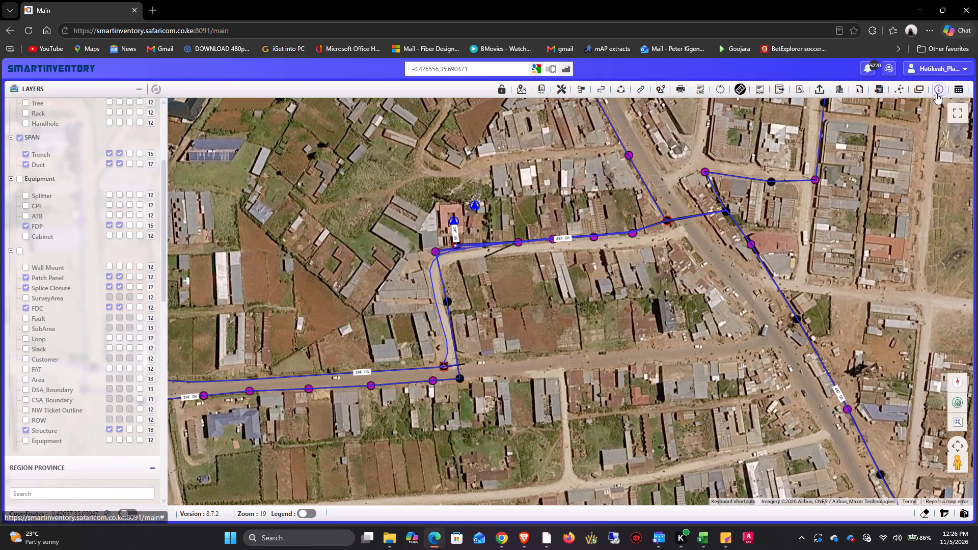
Delete the planned trench NKR-TRE001473 beside the central office.
click(936, 93)
click(493, 208)
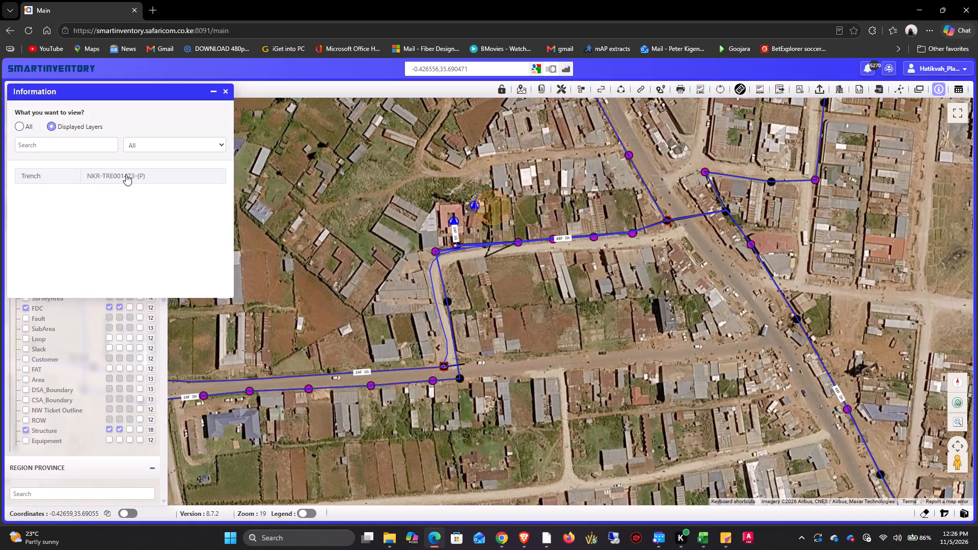
click(126, 174)
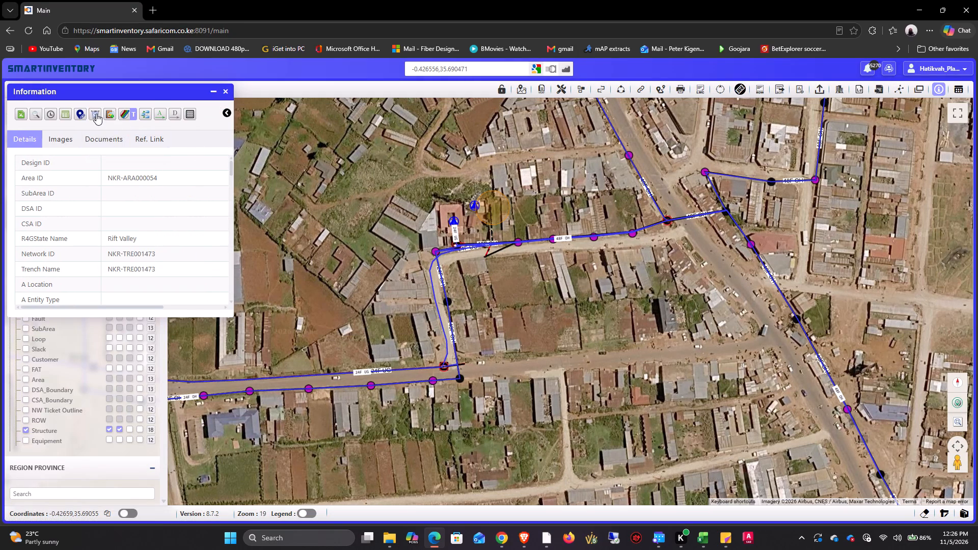
click(96, 114)
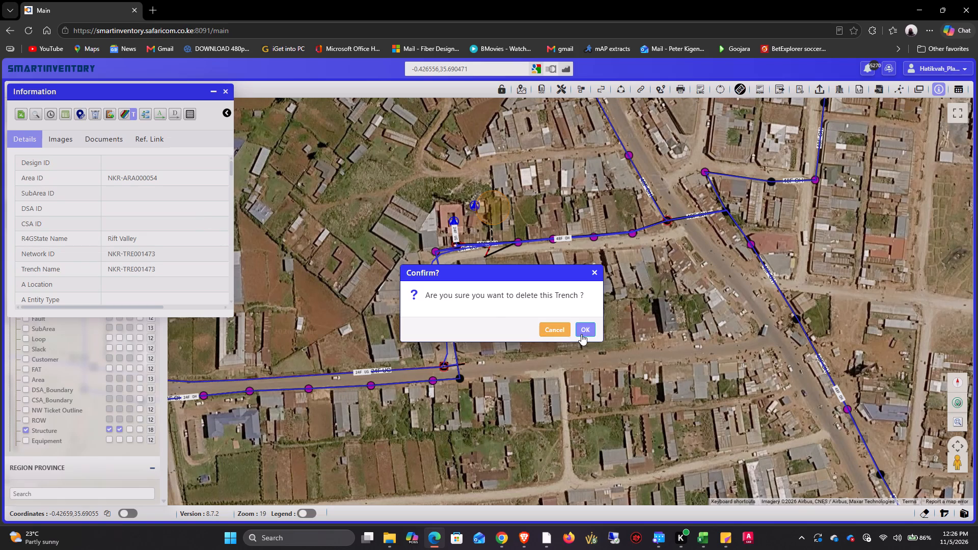
click(581, 334)
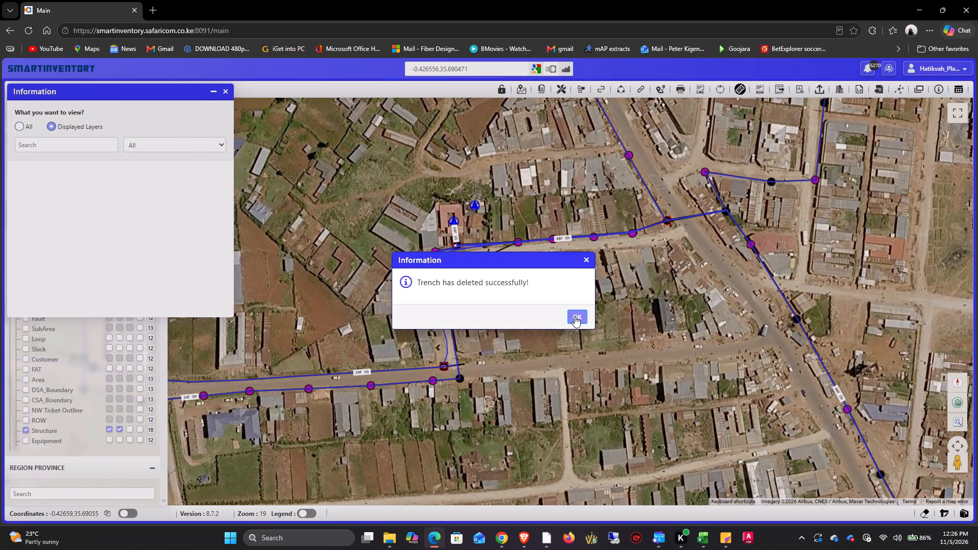
click(575, 316)
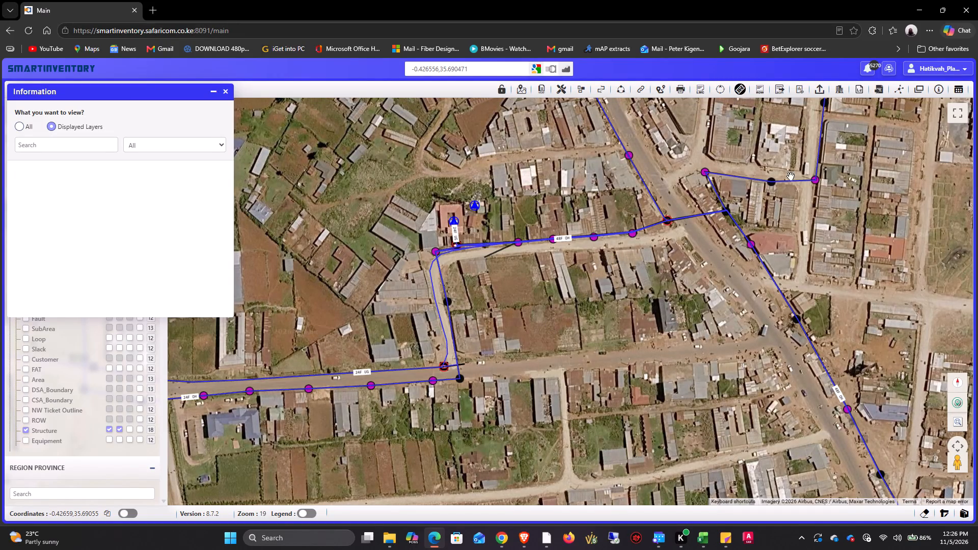
Inspect the entities on the road just south of the central office and view the details of trench NKR-TRE001470.
click(937, 88)
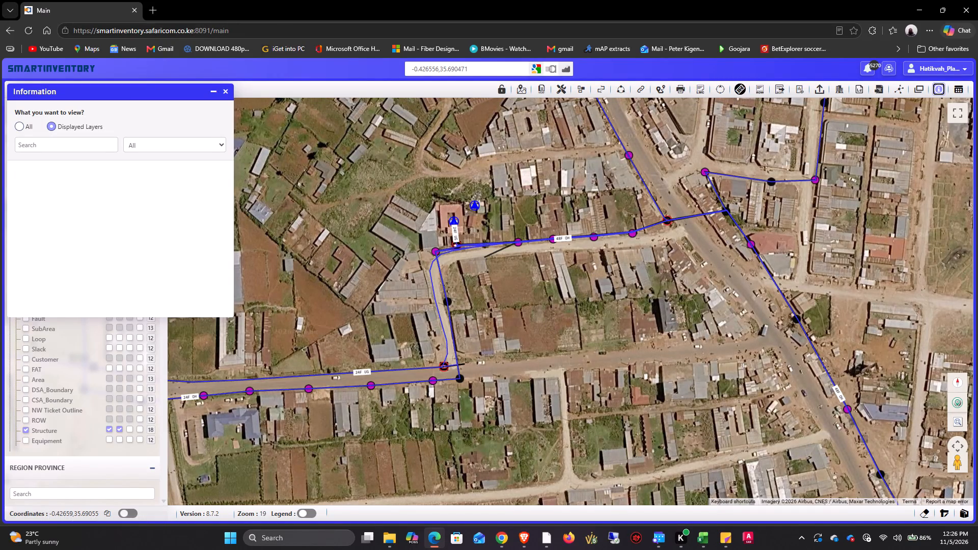
click(489, 259)
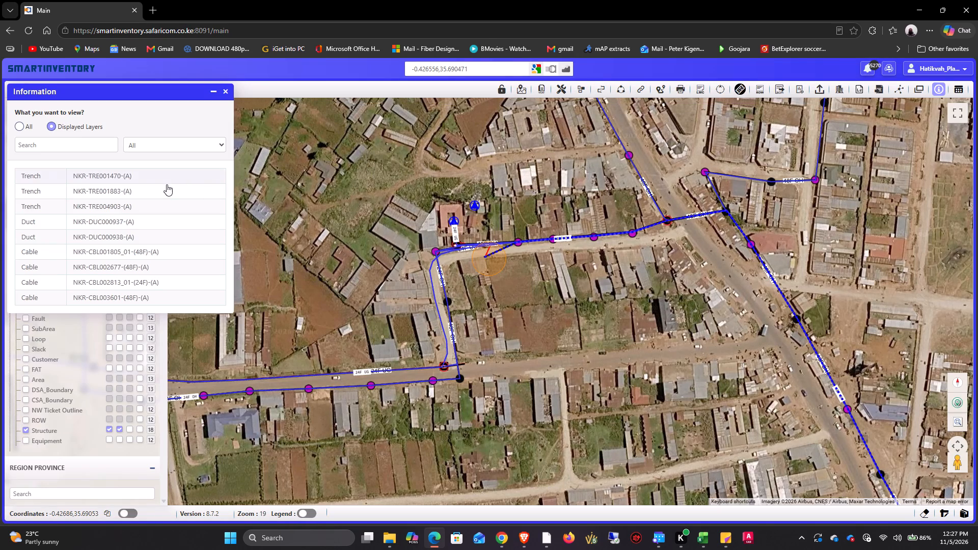
scroll(164, 190, down, 5)
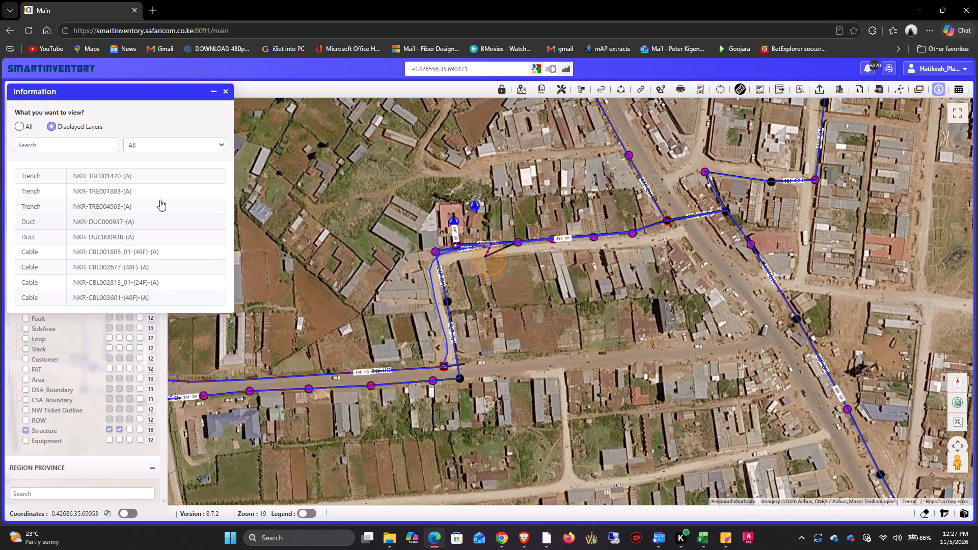
click(158, 174)
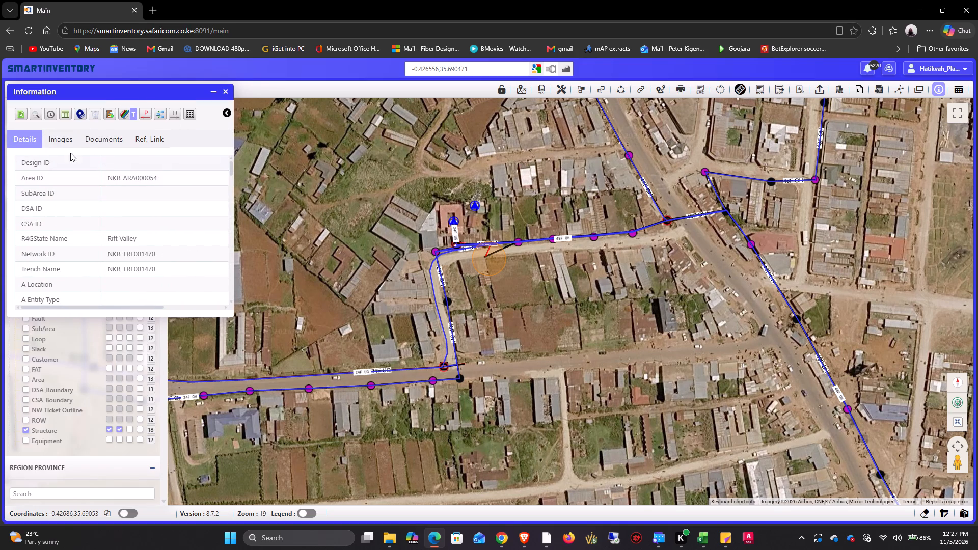
click(225, 91)
Check the documents attached to central office NKR-POD0000127 and convert the office from As-Built to Planned.
click(941, 90)
click(938, 90)
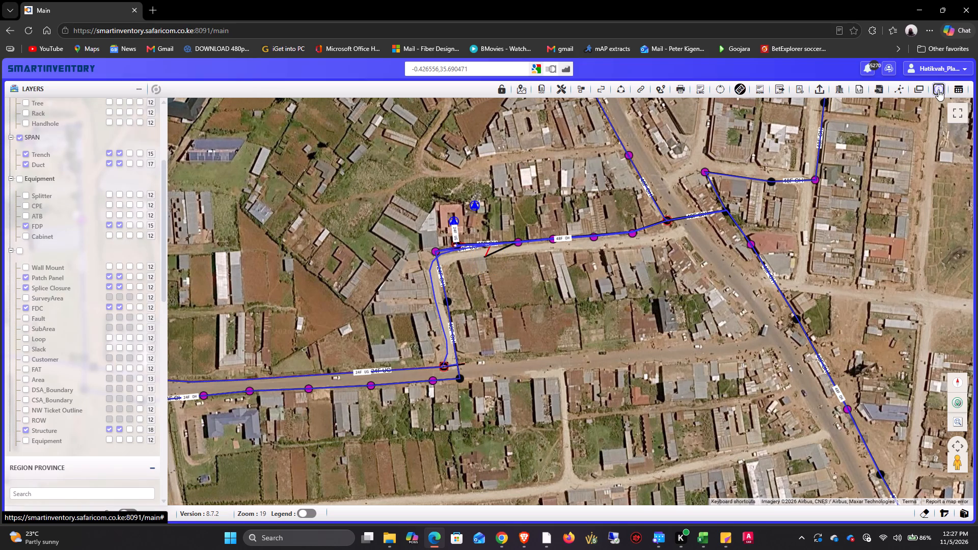
click(477, 202)
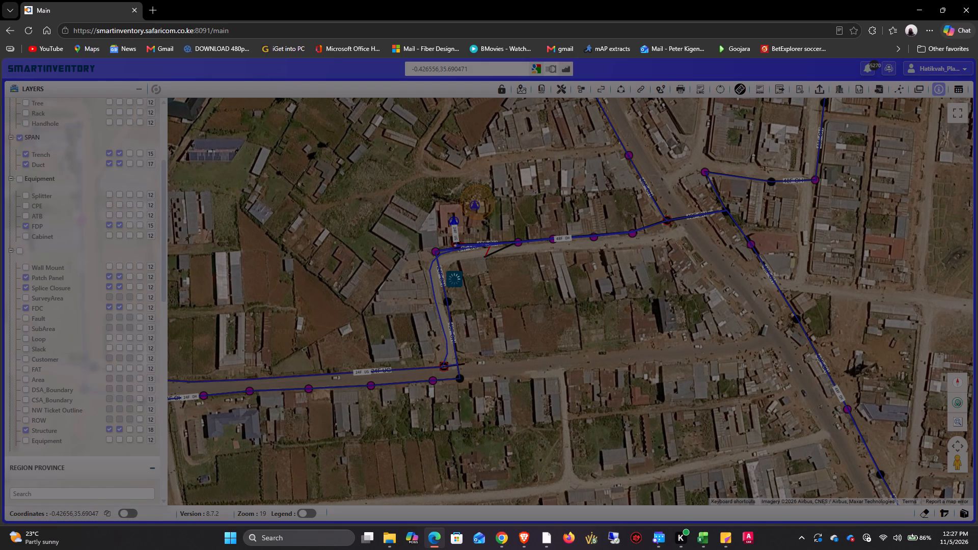
click(139, 177)
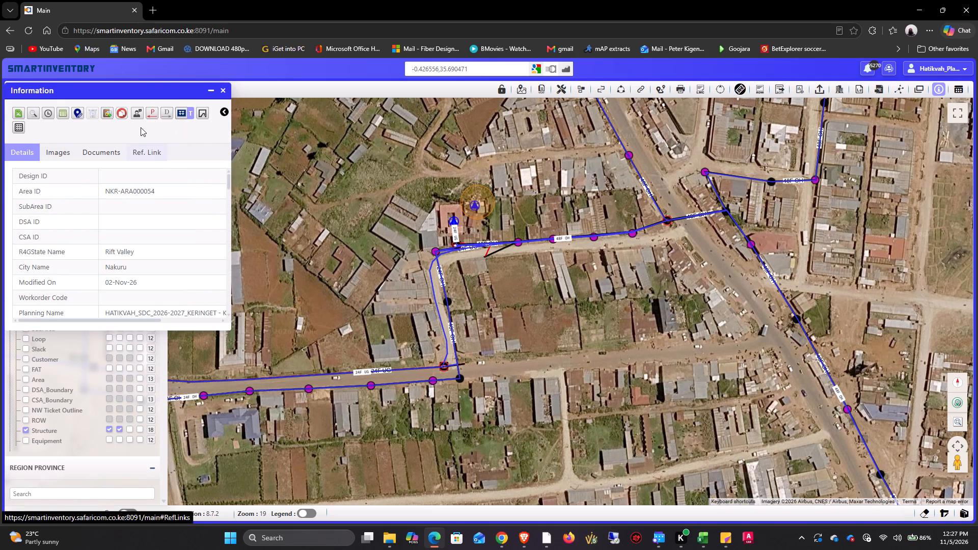
click(97, 151)
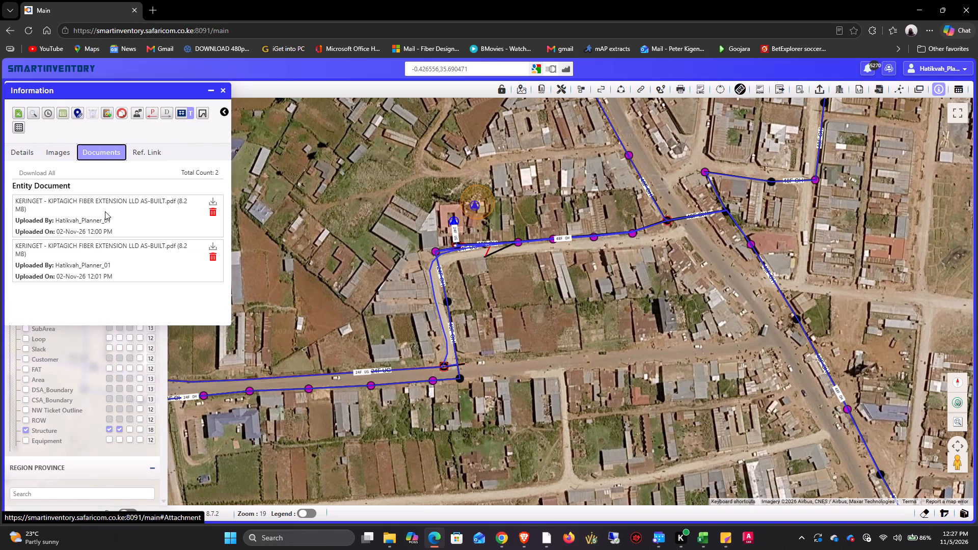
scroll(107, 221, down, 1)
scroll(108, 221, up, 1)
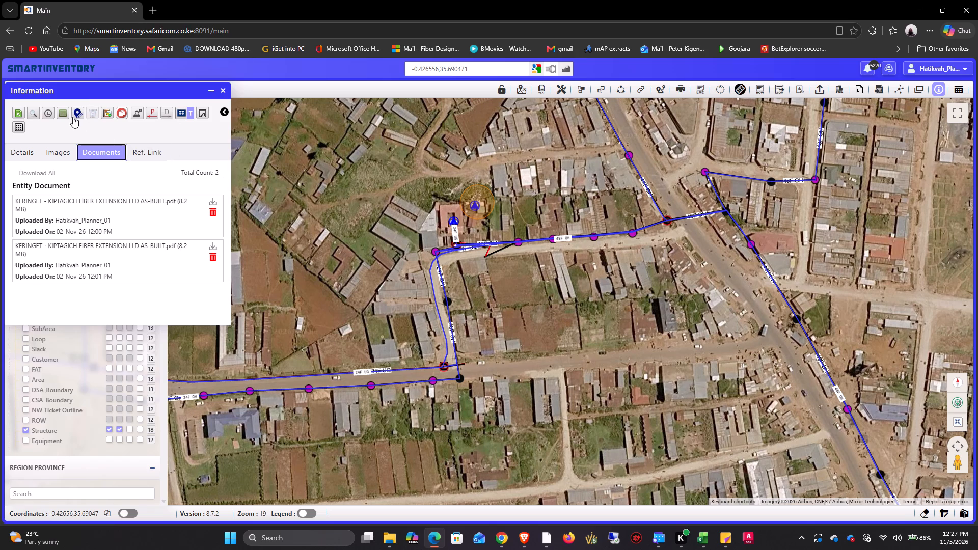
click(150, 115)
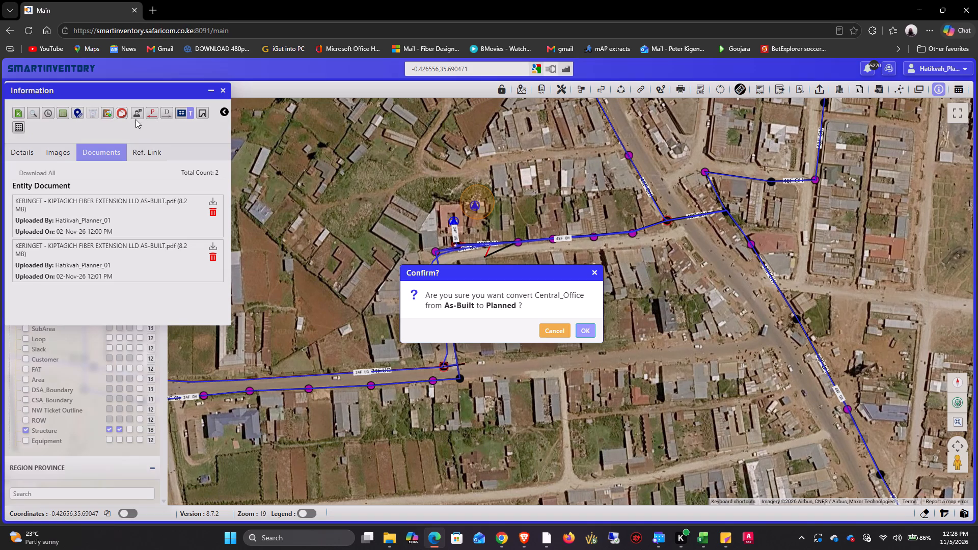
click(581, 332)
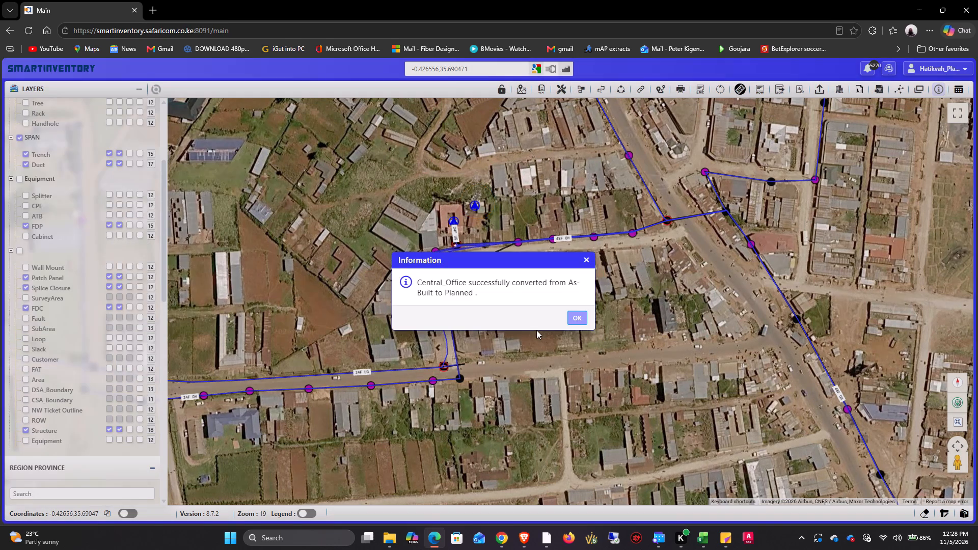
click(570, 317)
Convert the FDP NKR-POD0000127-FMS01-(48) at the central office from As-Built to Planned.
click(937, 91)
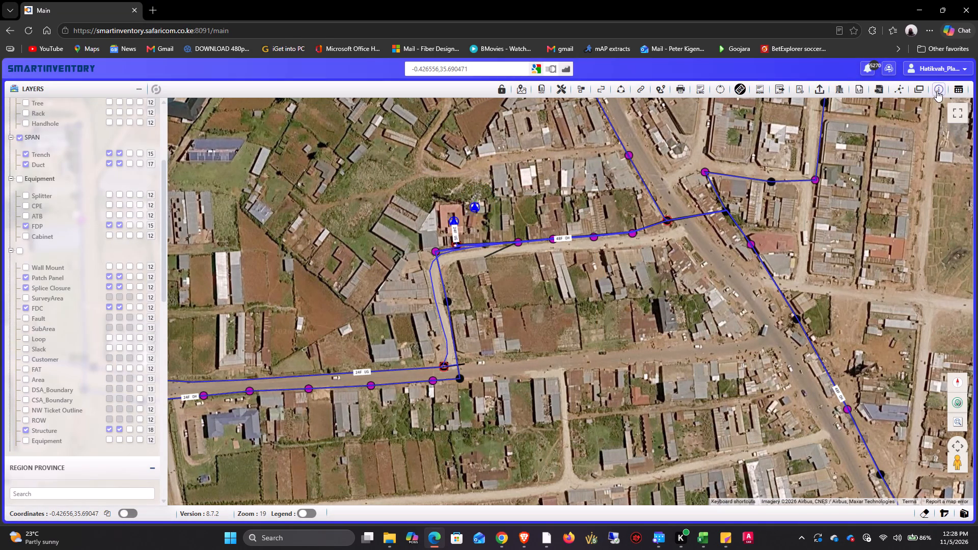
click(474, 206)
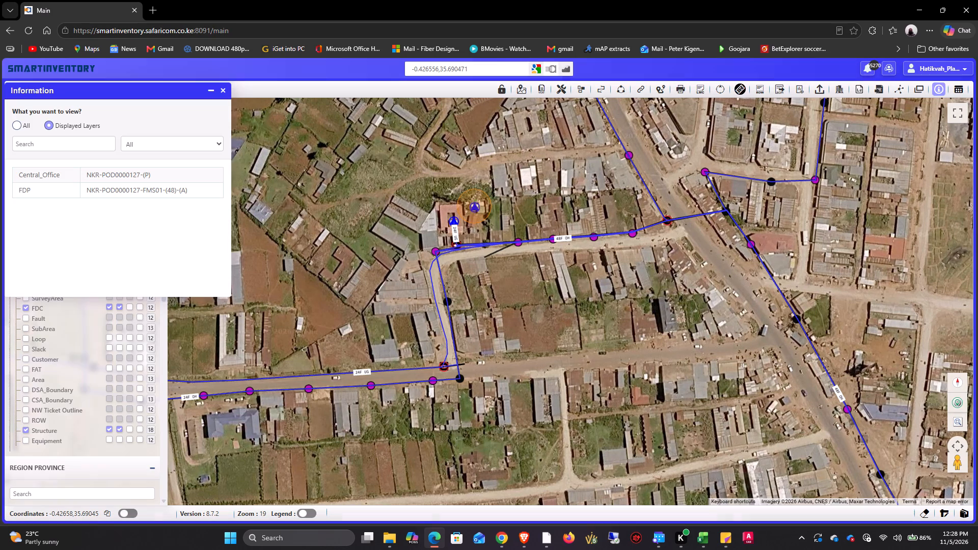
click(159, 189)
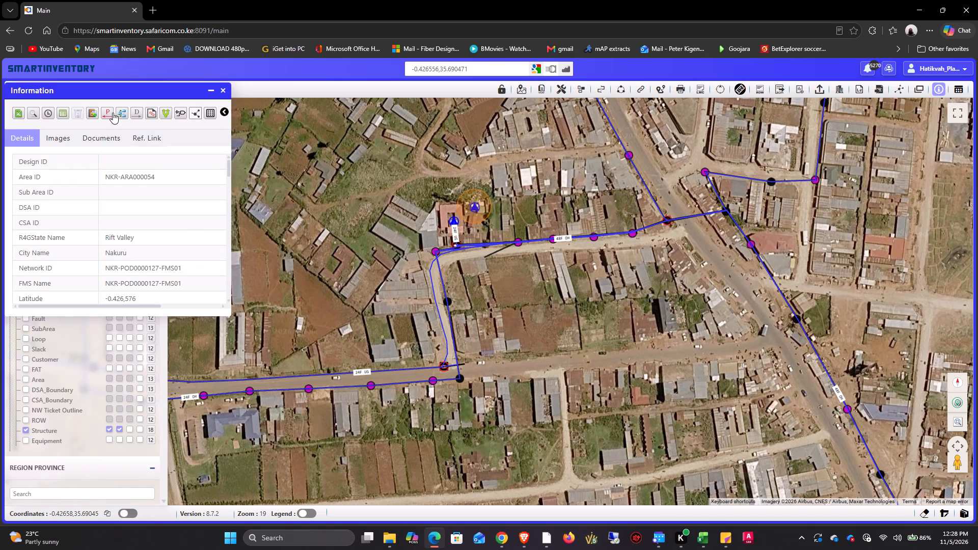
click(107, 111)
click(108, 114)
click(582, 334)
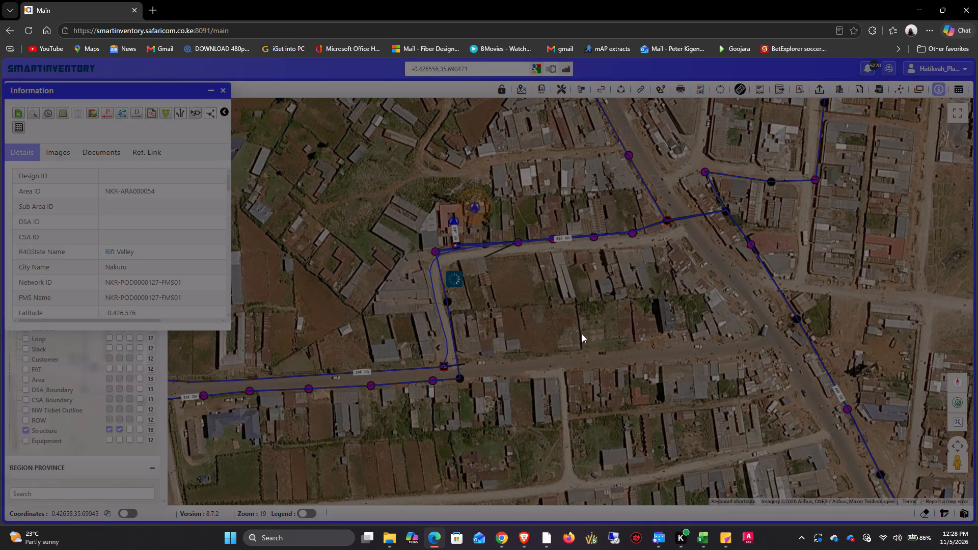
click(581, 318)
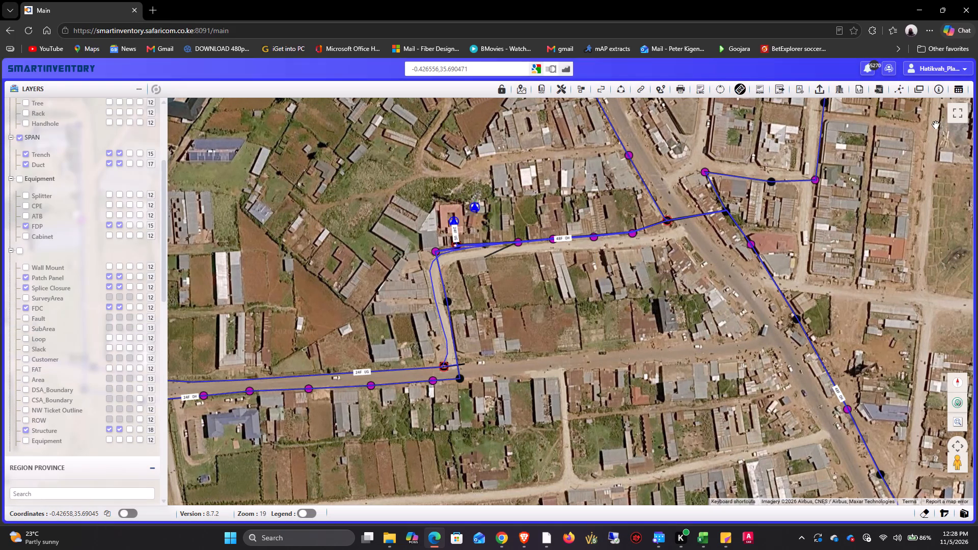
Look up the entities at the location of central office NKR-POD0000127.
click(937, 93)
click(477, 208)
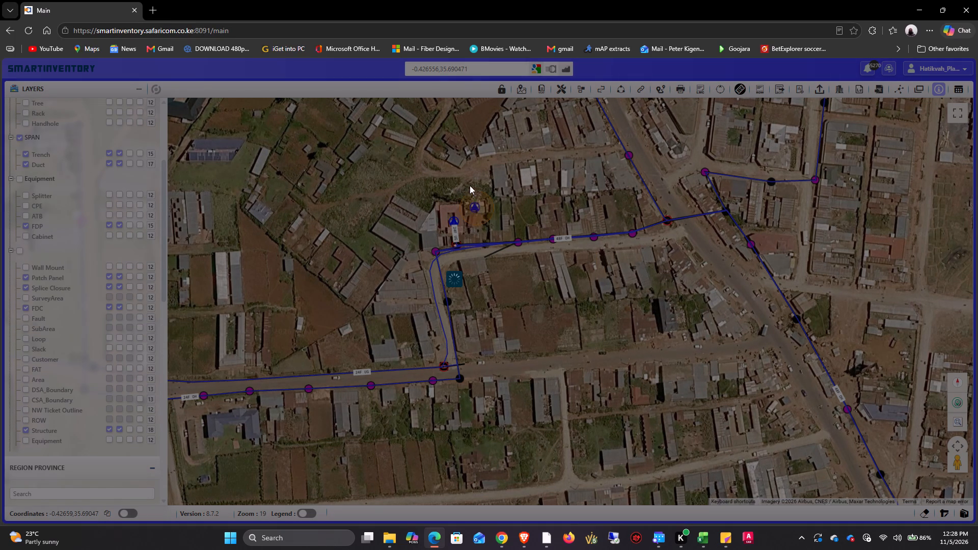
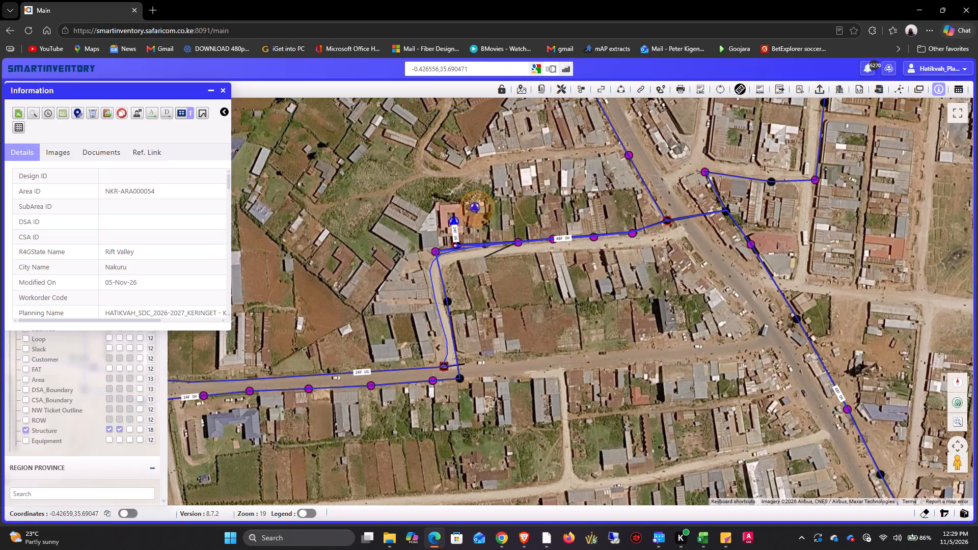
Delete the planned FDP NKR-POD0000127-FMS01-(48) from central office NKR-POD0000127.
click(222, 111)
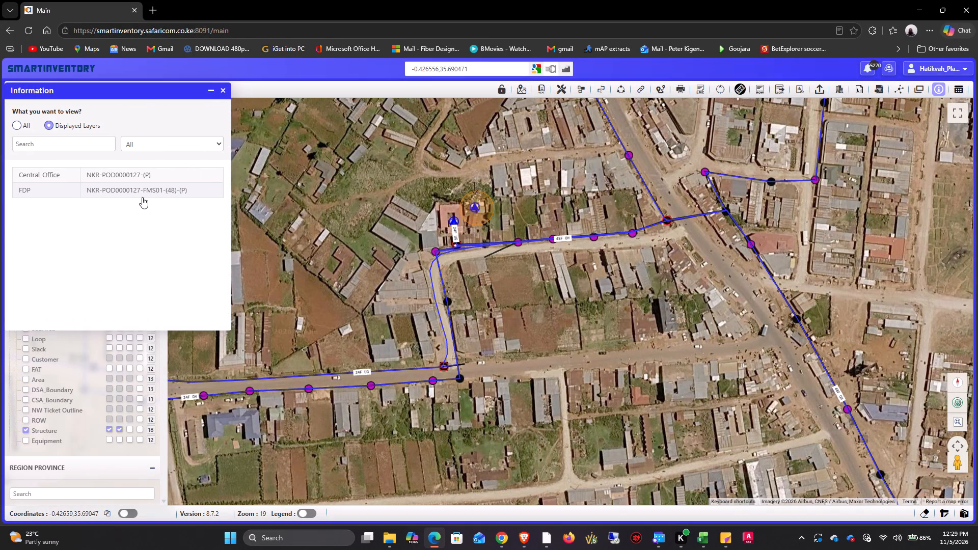
click(142, 197)
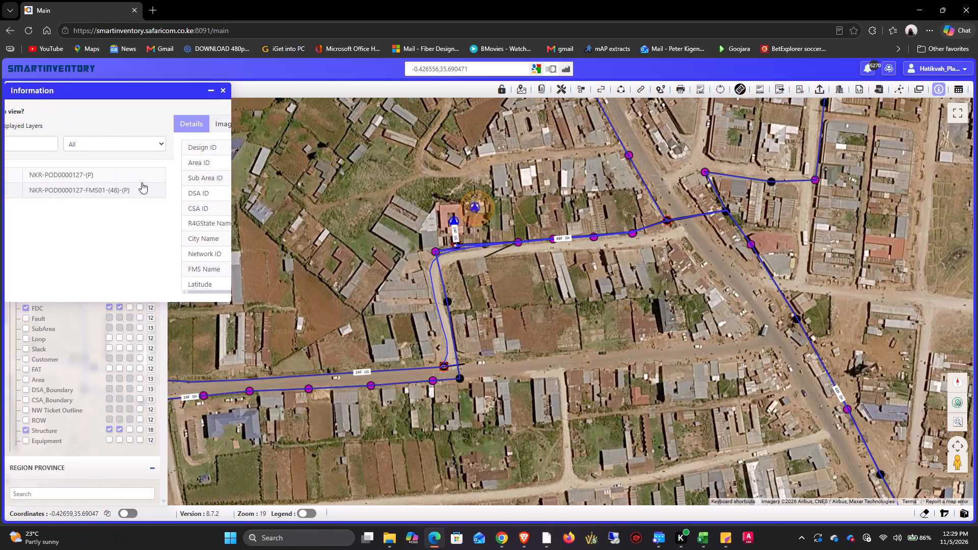
click(79, 113)
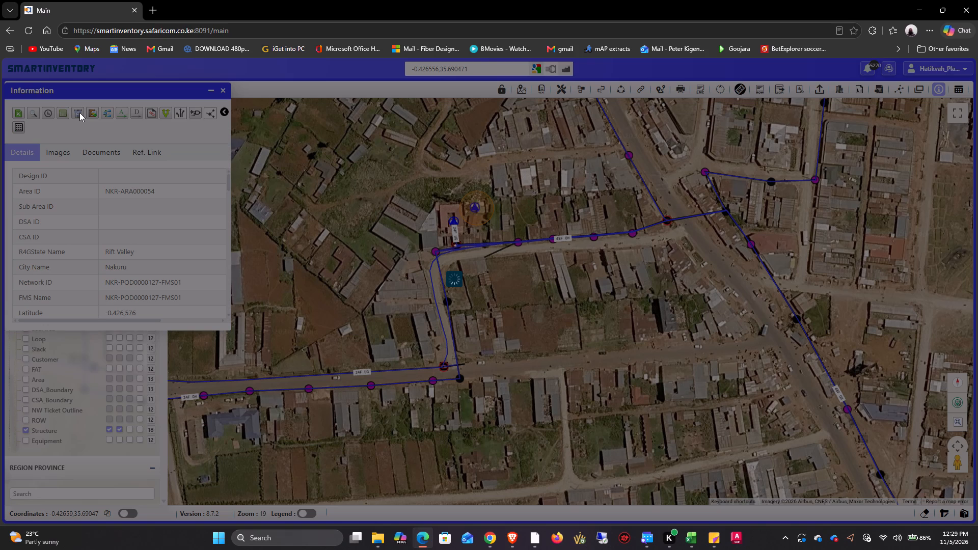
click(591, 332)
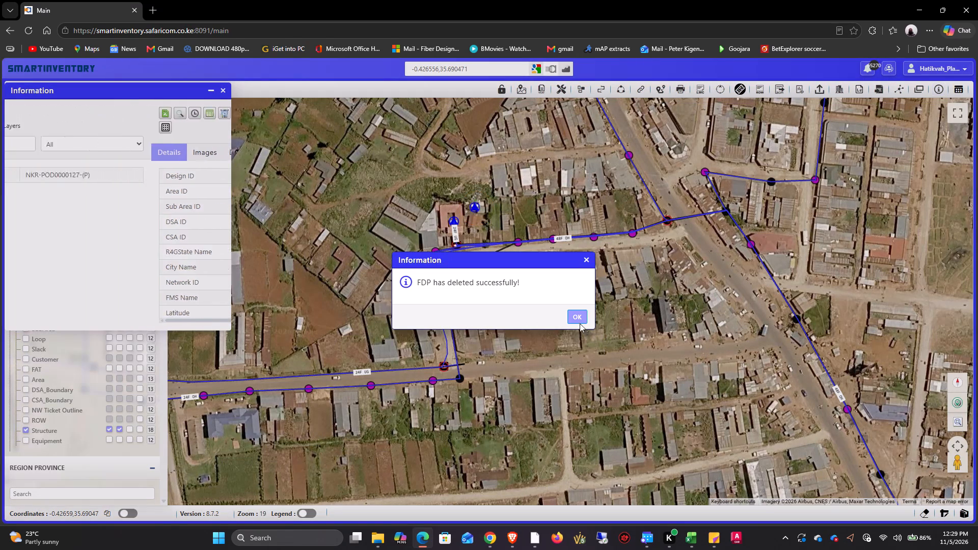
click(572, 313)
Delete the planned central office NKR-POD0000127 from the map.
click(116, 180)
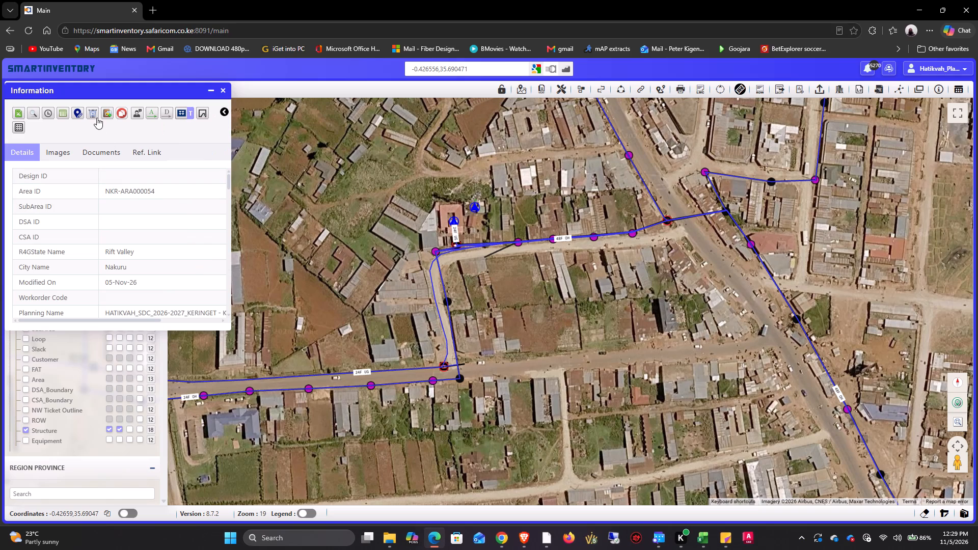
click(94, 115)
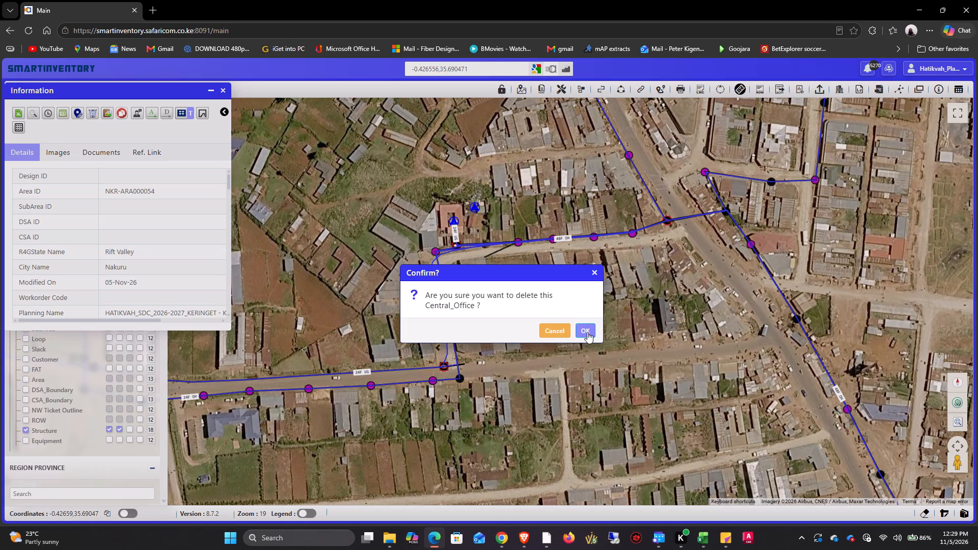
click(587, 332)
click(575, 320)
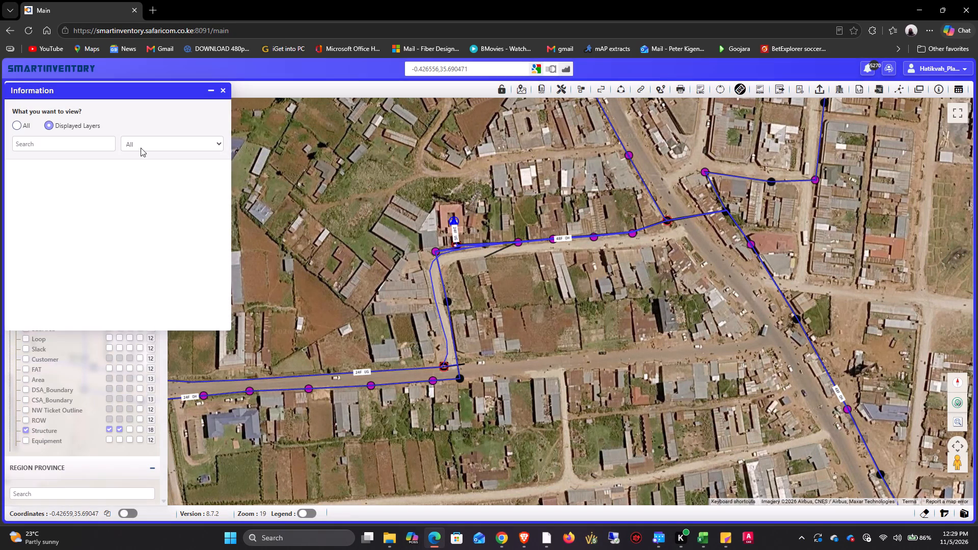
click(226, 88)
Move central office NKR-POD090 with its dependent elements northeast to the former NKR-POD0000127 site, save the location and refresh the map.
click(939, 87)
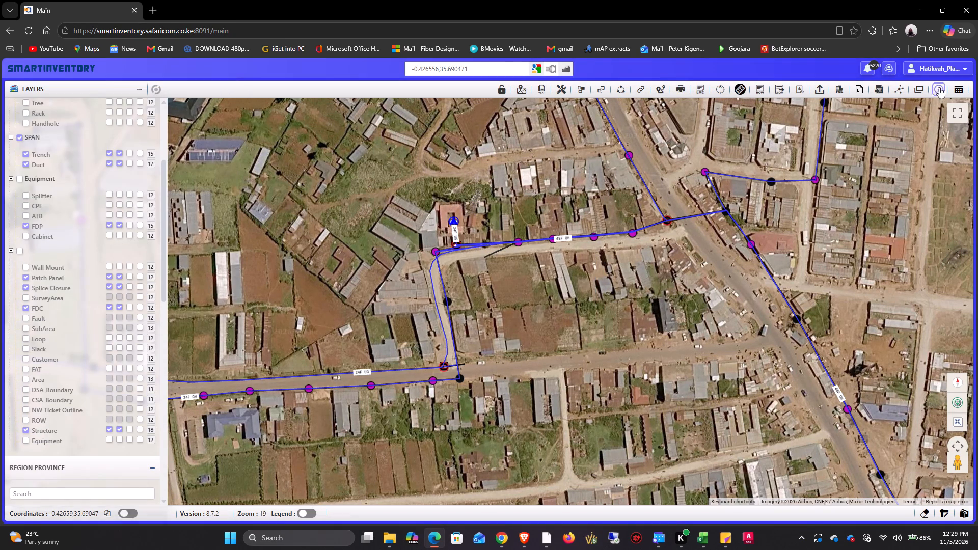
click(452, 218)
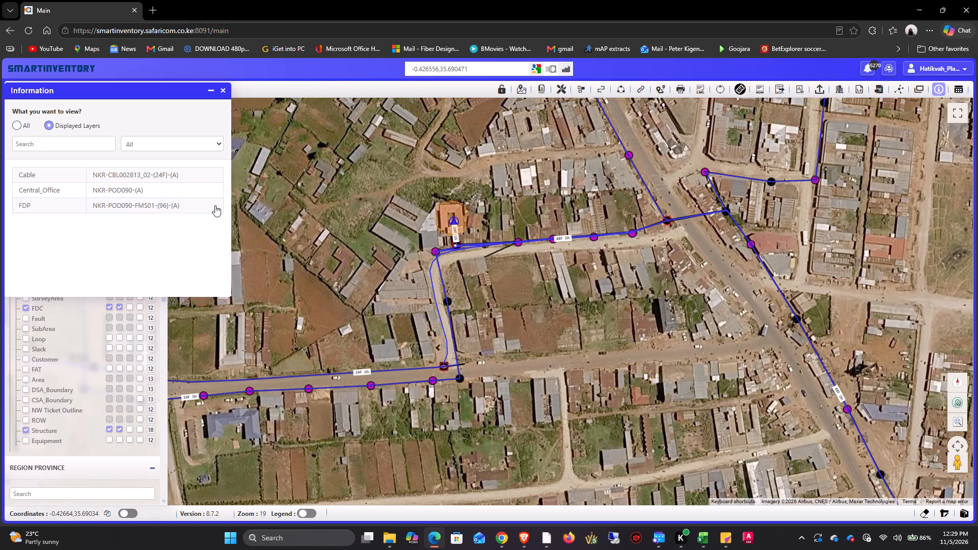
click(176, 192)
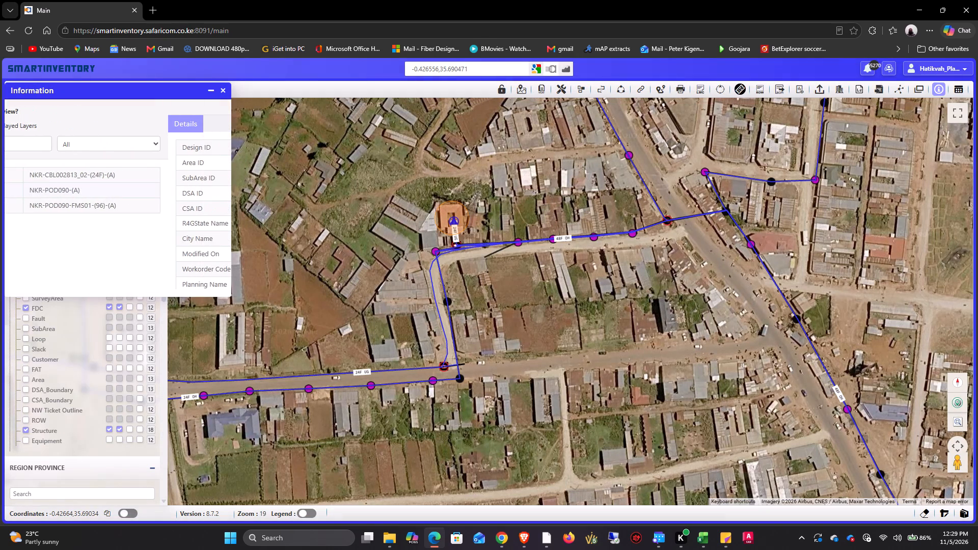
click(76, 114)
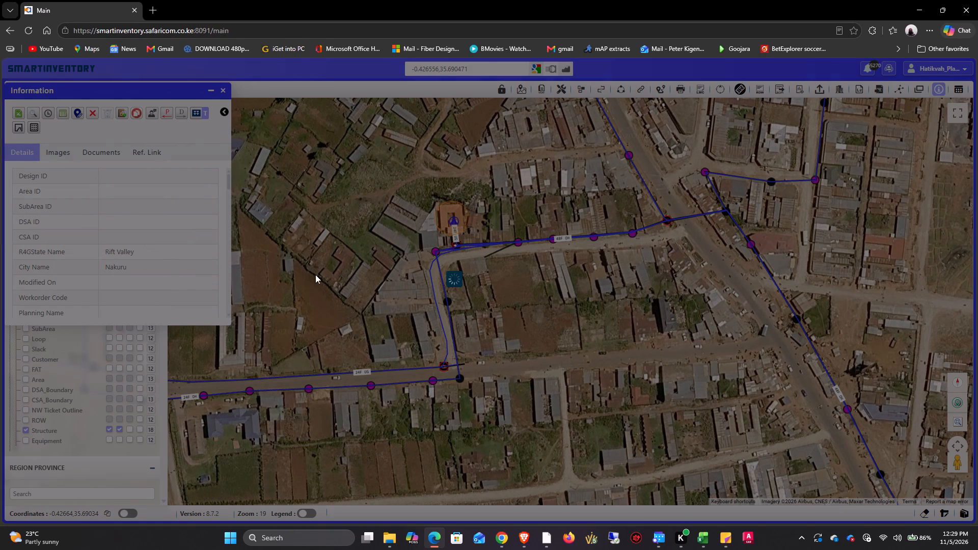
click(583, 358)
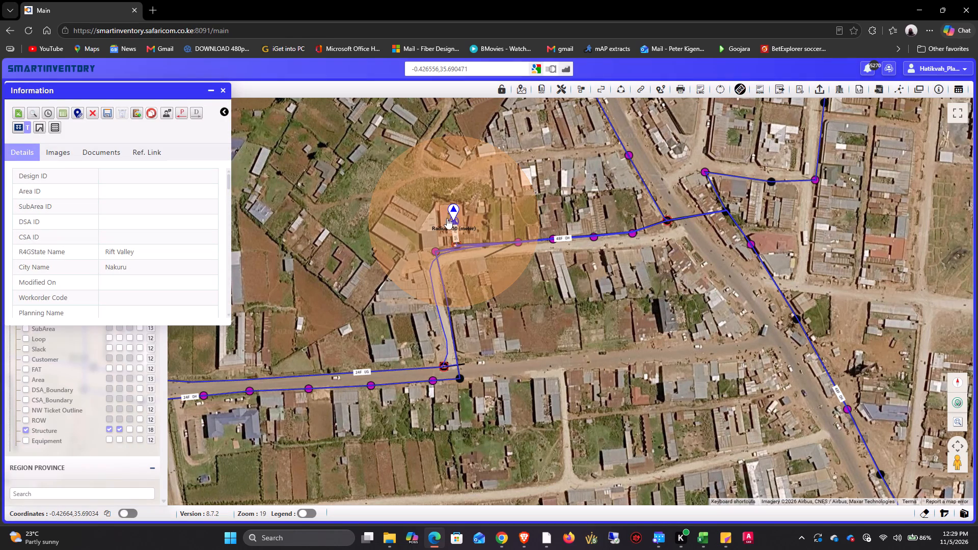
drag(453, 216, 476, 200)
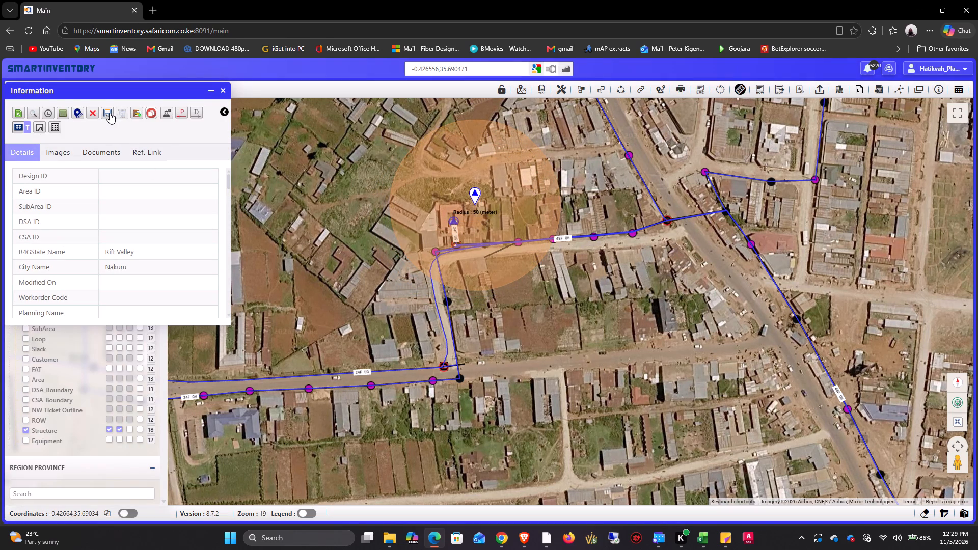
click(110, 113)
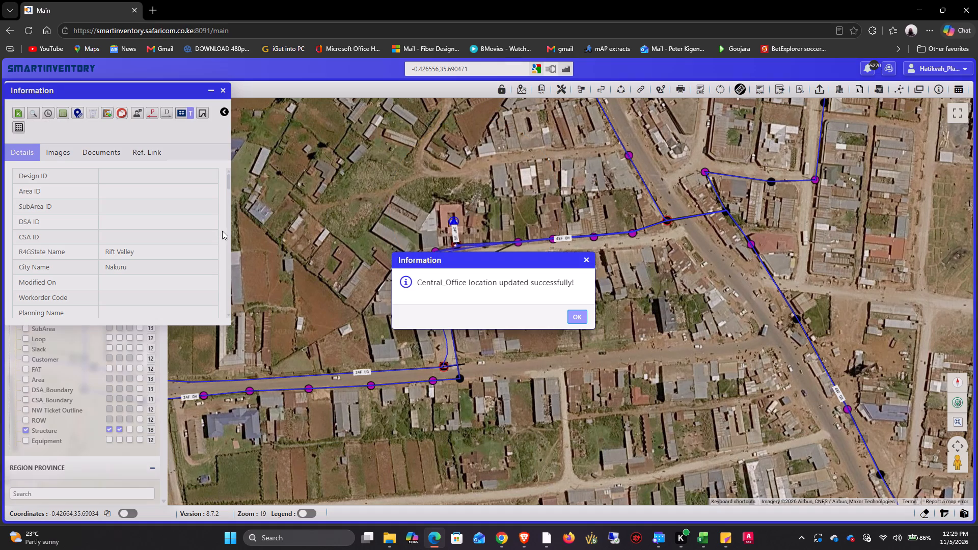
click(570, 314)
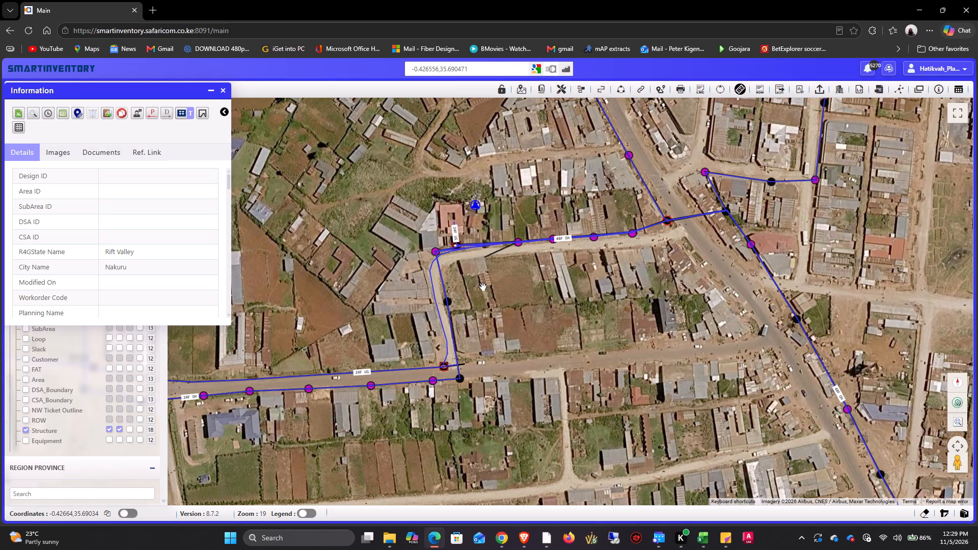
click(225, 91)
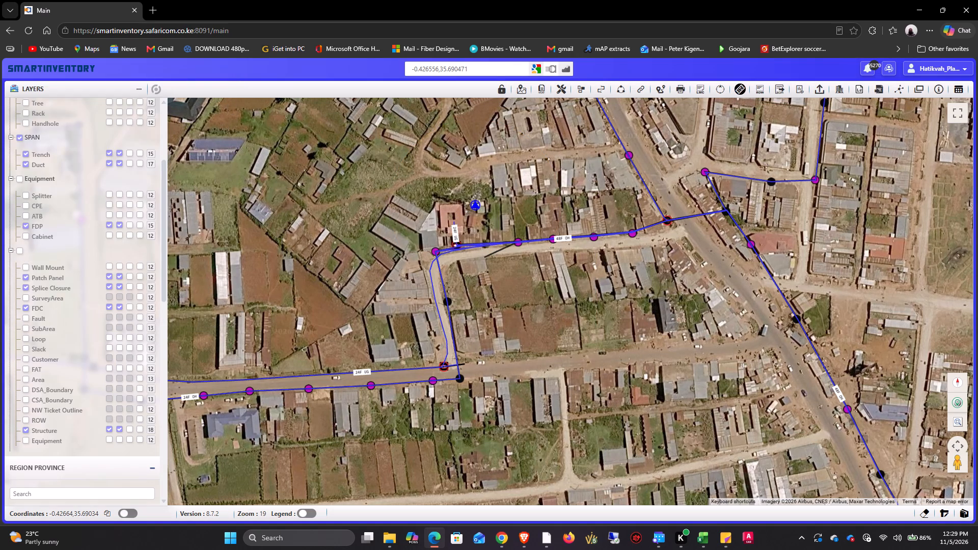
click(943, 91)
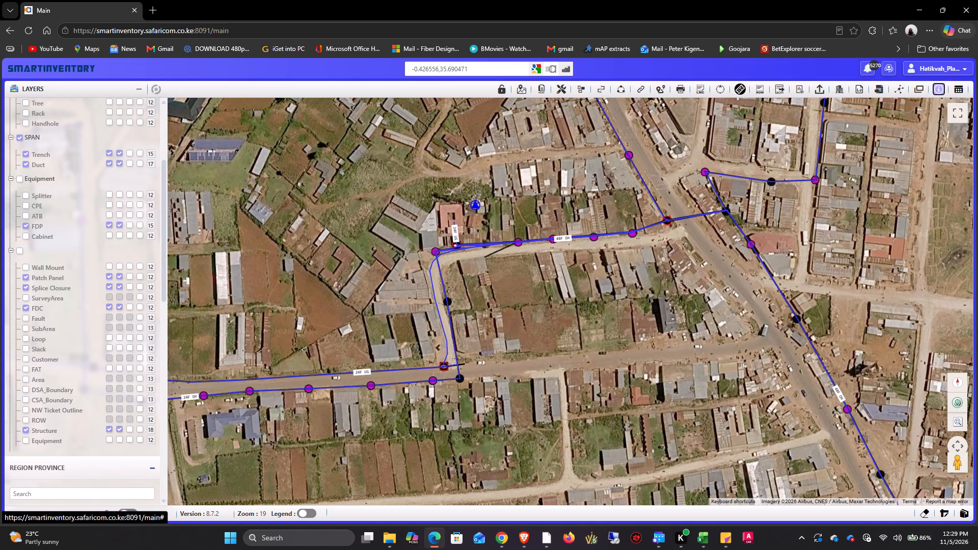
click(159, 91)
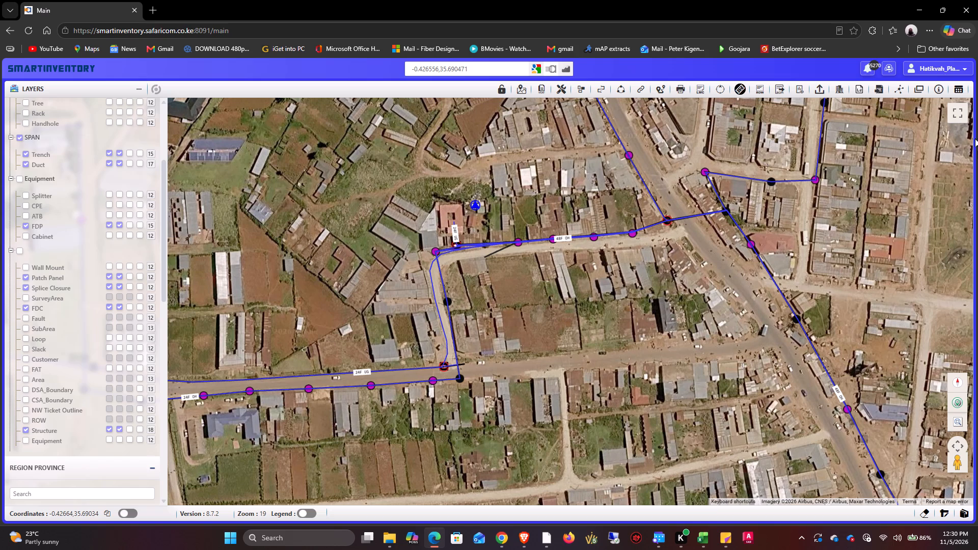
Move manhole NKR-MHL000408 with its splice closure NKR-JCL000208 east along the road to just south of central office NKR-POD090 and save it.
click(933, 91)
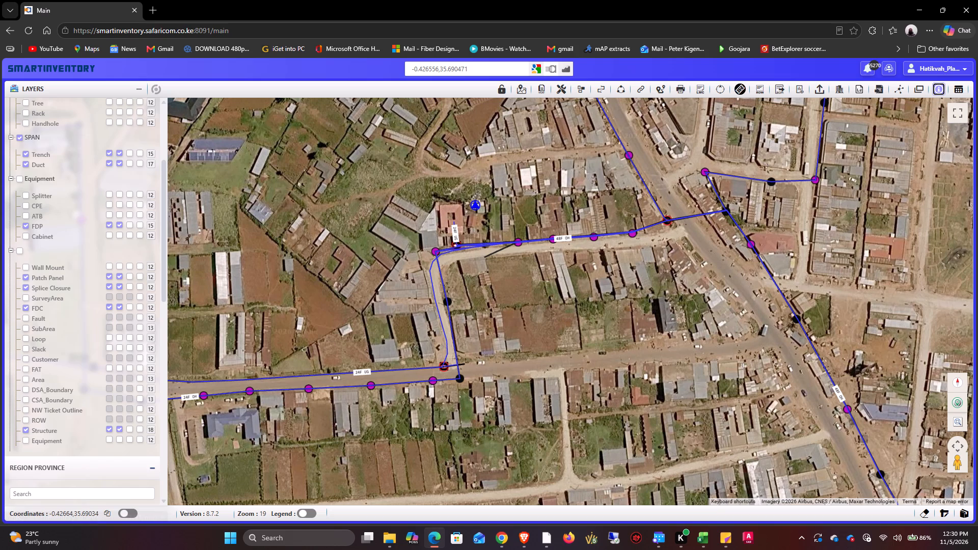
click(455, 229)
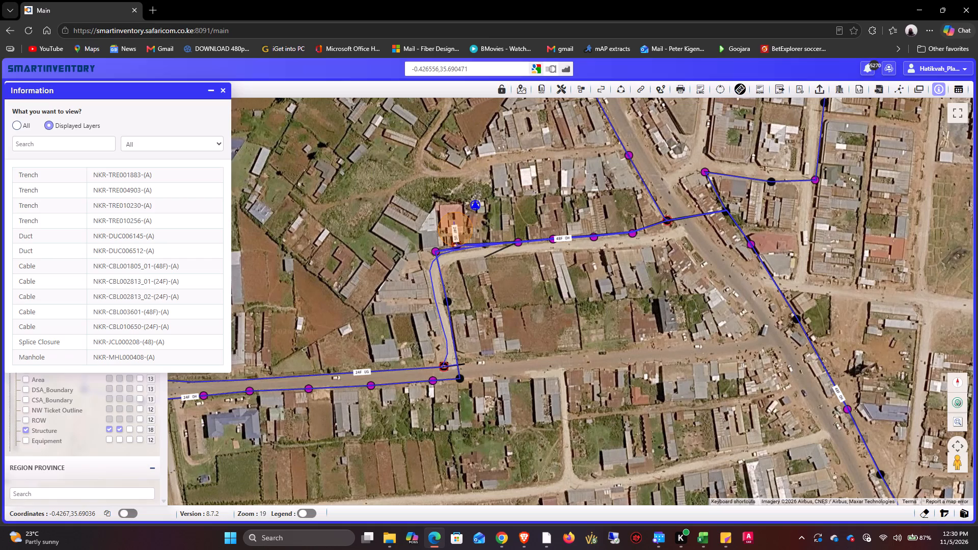
scroll(174, 226, down, 1)
scroll(170, 231, up, 1)
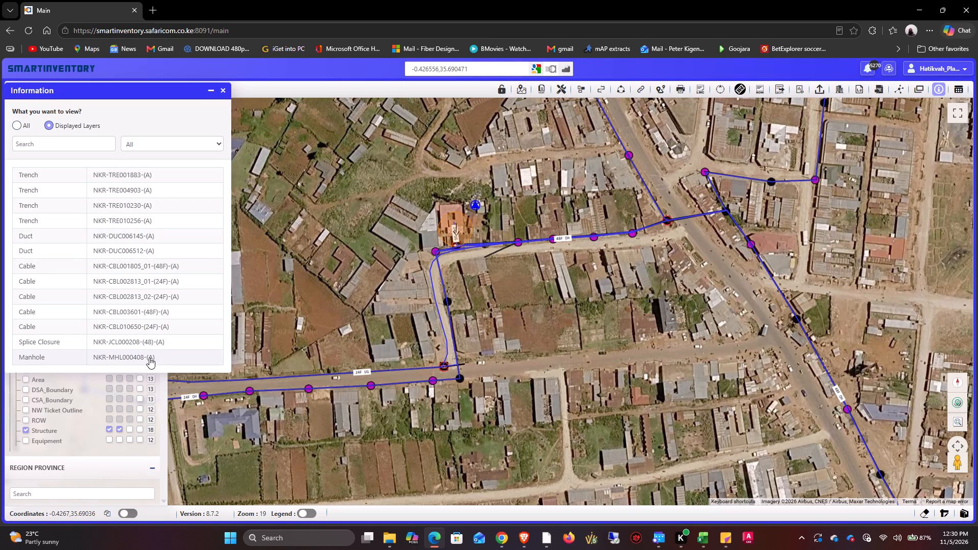
click(149, 358)
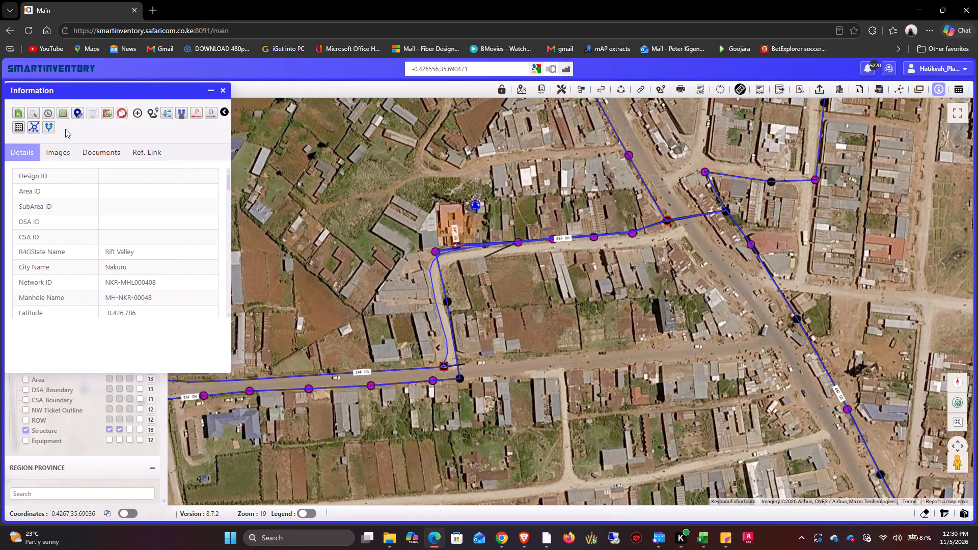
click(79, 113)
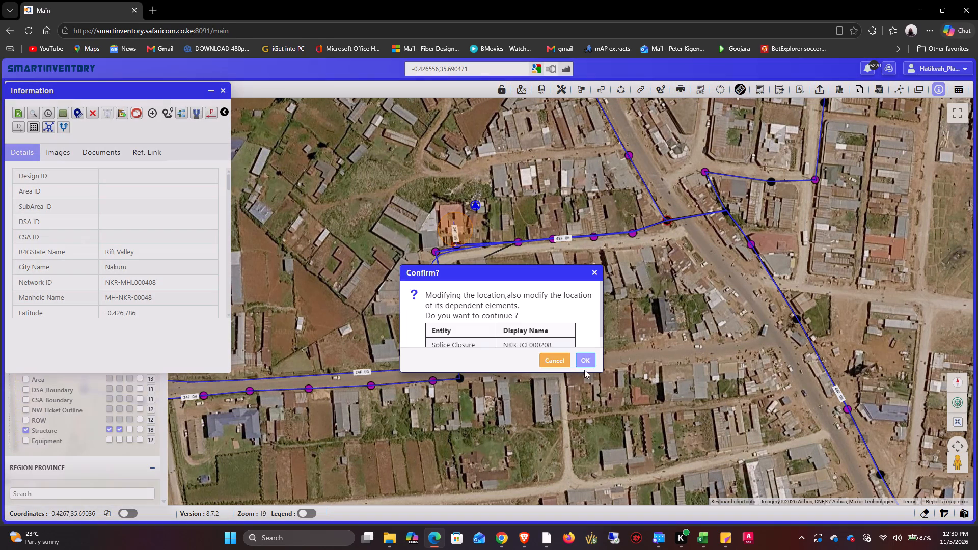
click(583, 364)
drag(453, 242, 469, 246)
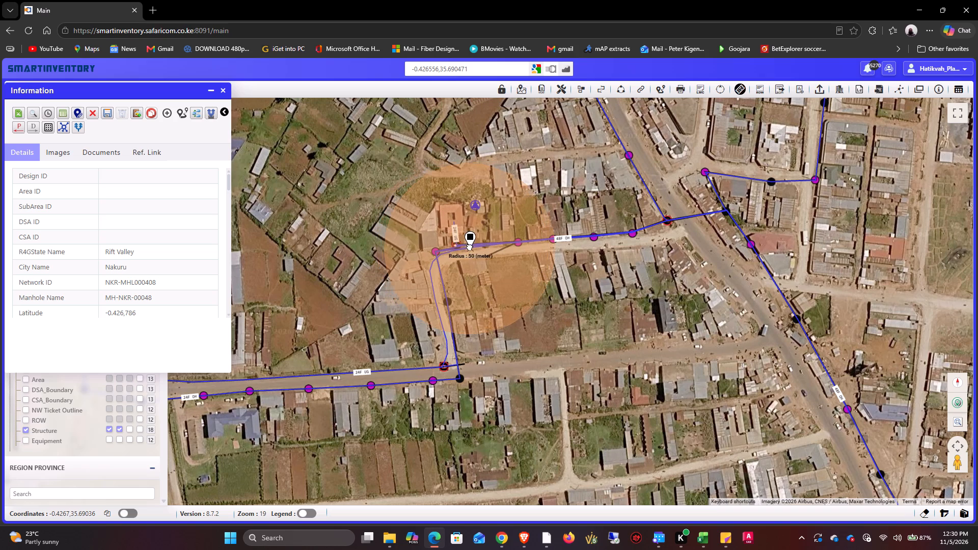
drag(469, 246, 480, 242)
click(480, 242)
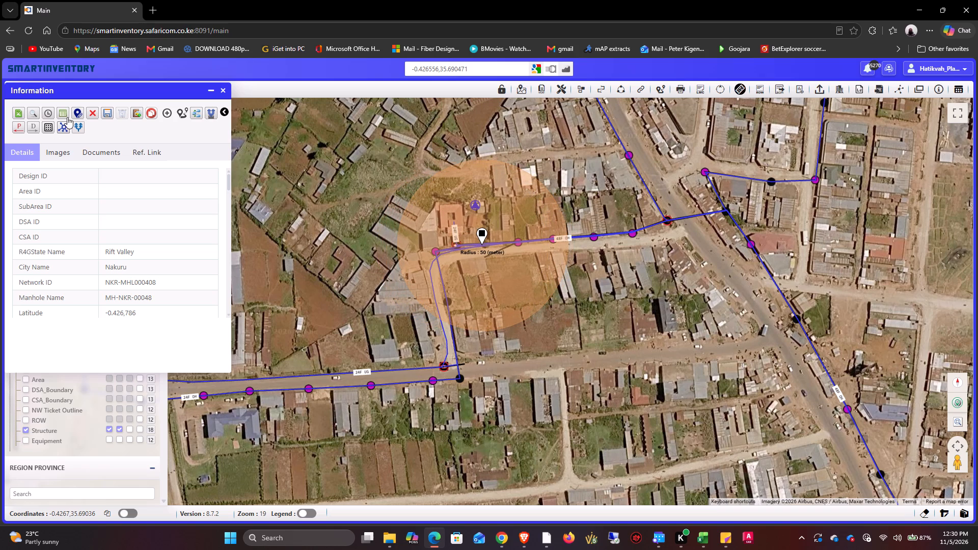
click(106, 111)
click(579, 317)
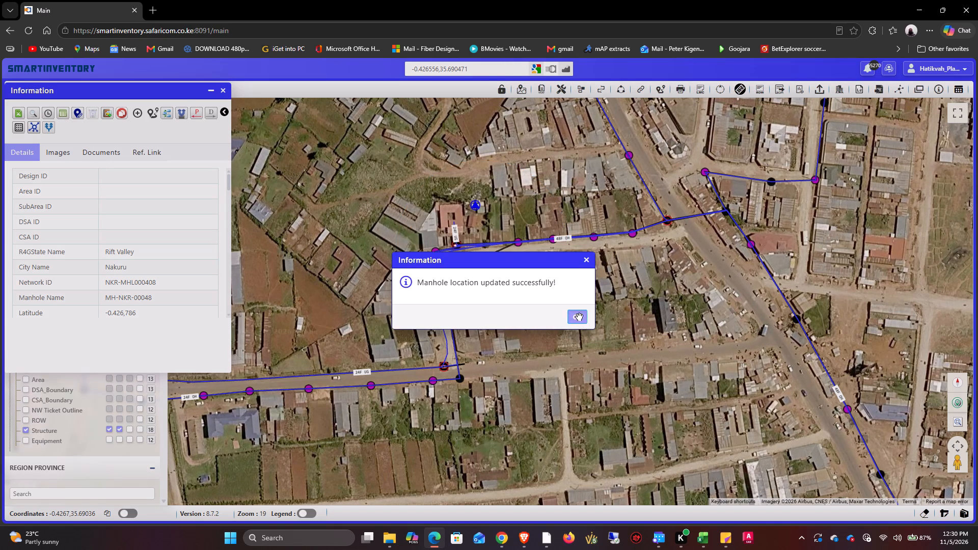
click(224, 88)
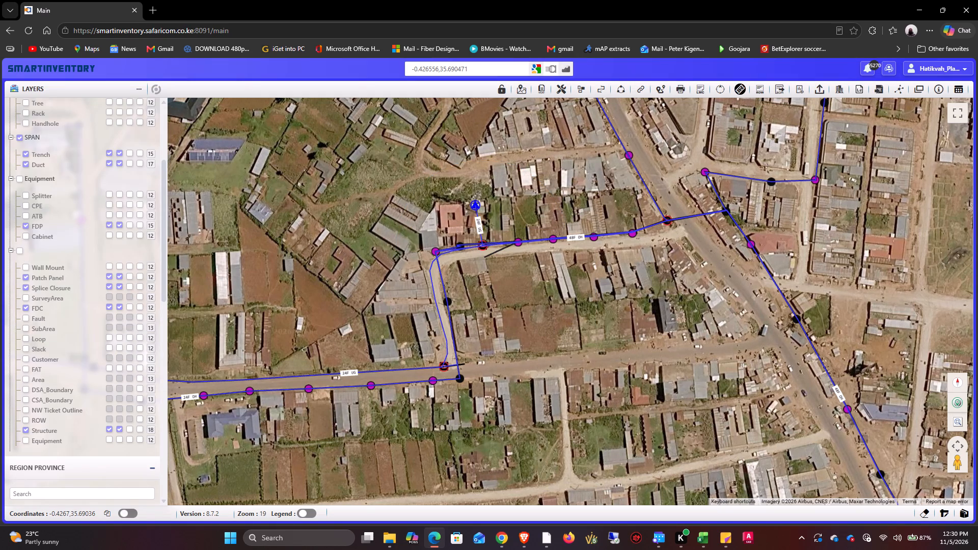
Move pole NKR-P042249 east along the road to manhole NKR-MHL000408 and save its new location.
click(944, 91)
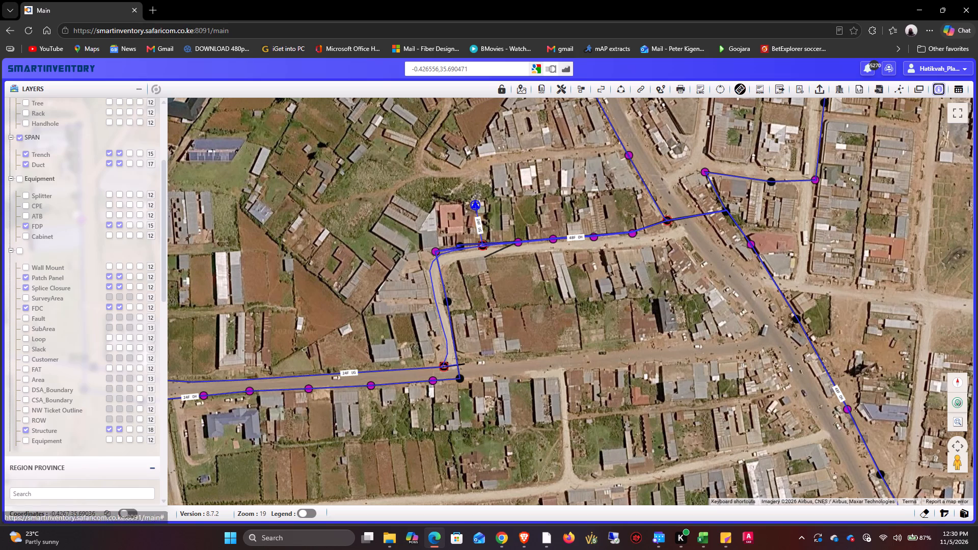
click(460, 243)
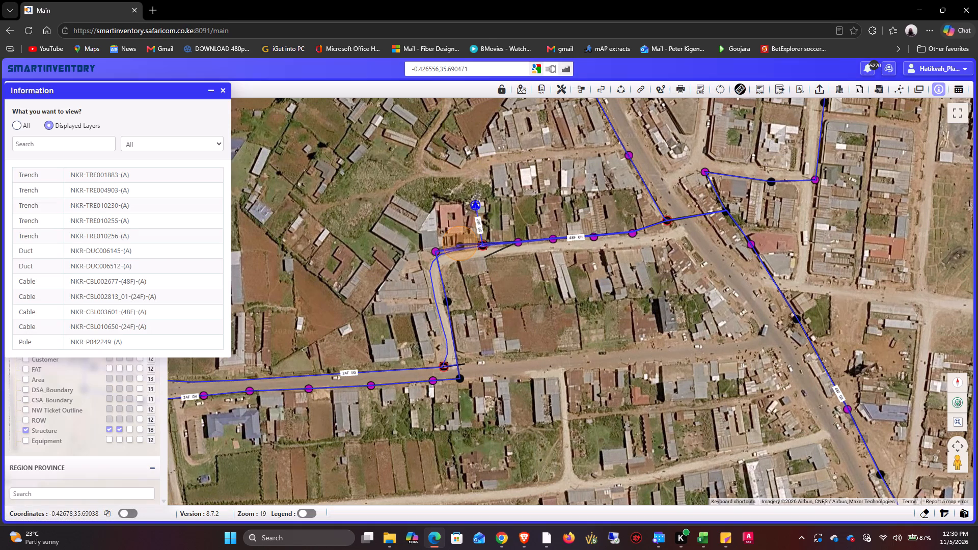
click(139, 340)
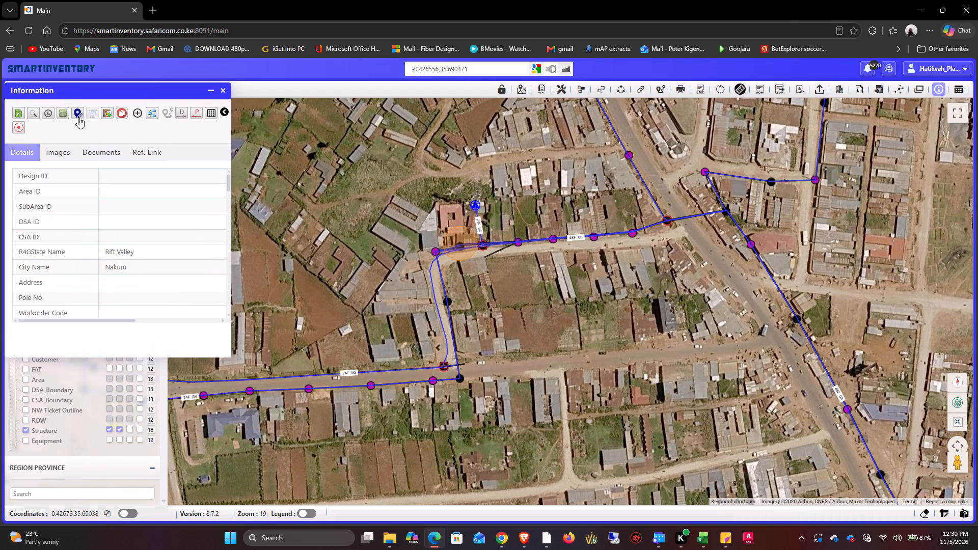
click(78, 112)
drag(460, 233, 465, 233)
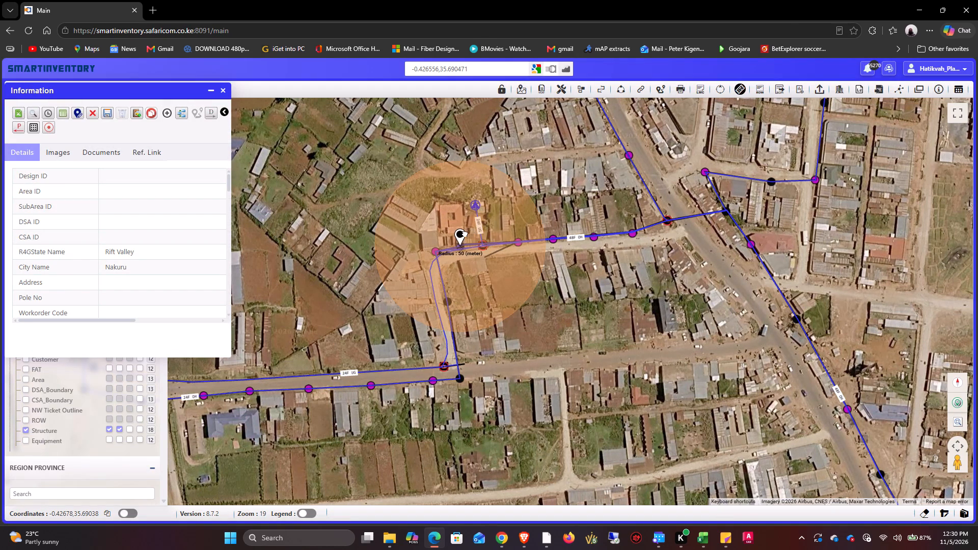
drag(465, 233, 486, 232)
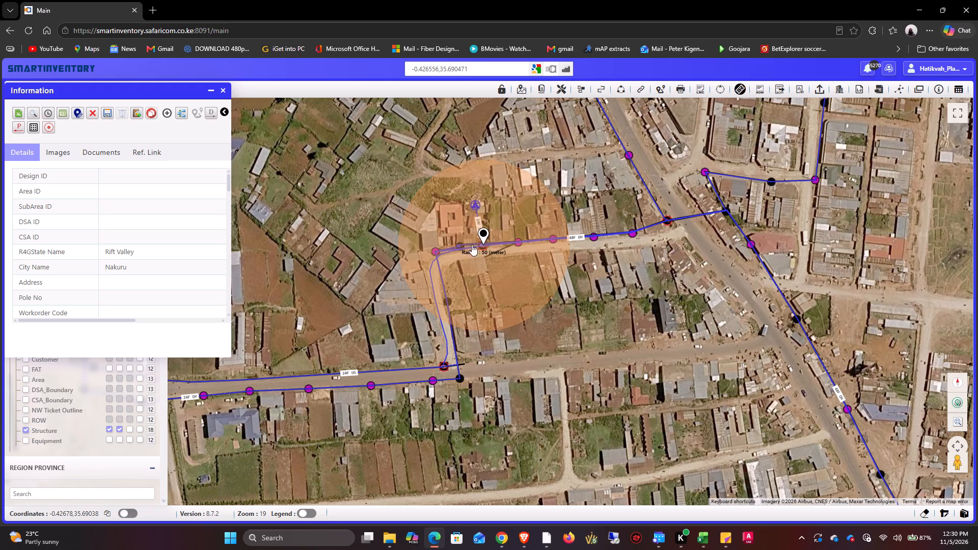
click(110, 114)
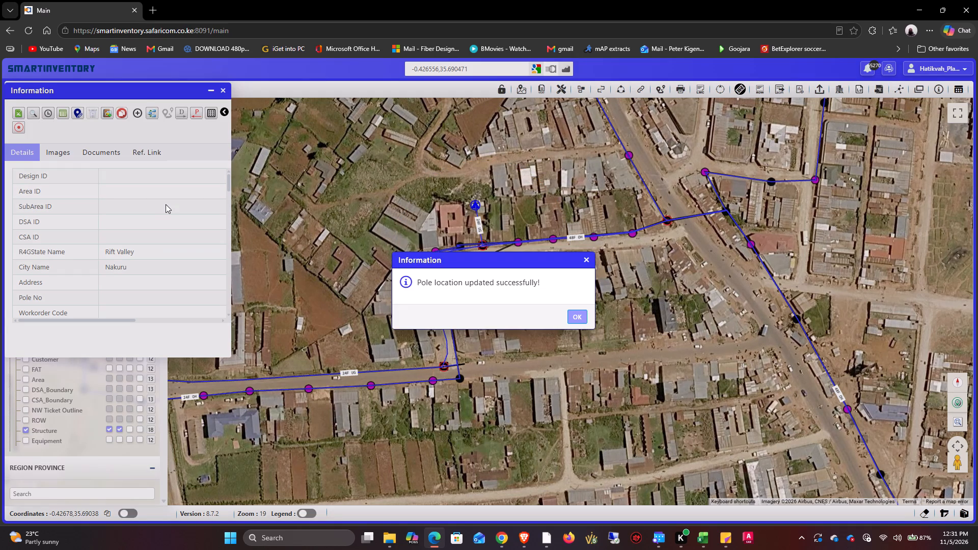
click(569, 314)
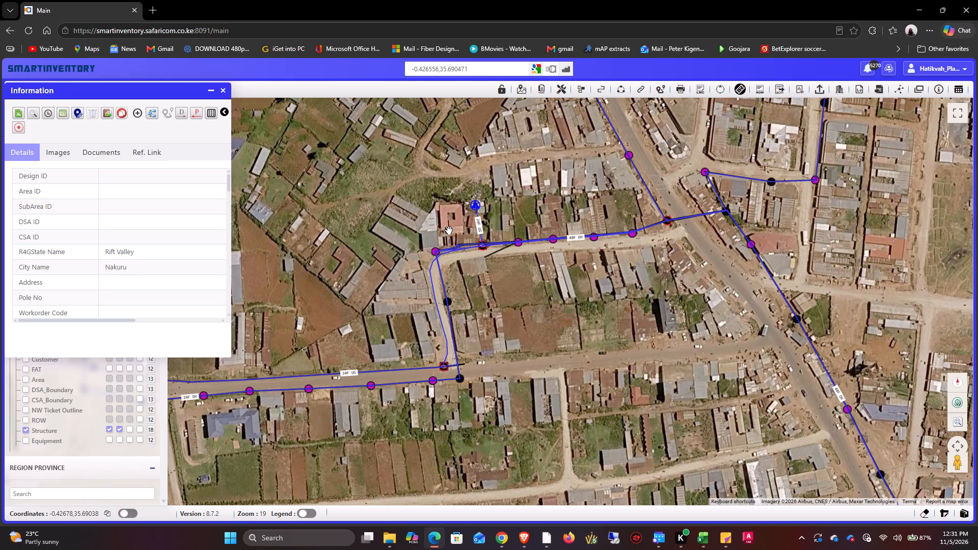
Extend the east end of 24F cable NKR-CBL010650 to manhole NKR-MHL000408, remove the spare intermediate vertex and save the cable's location.
click(224, 91)
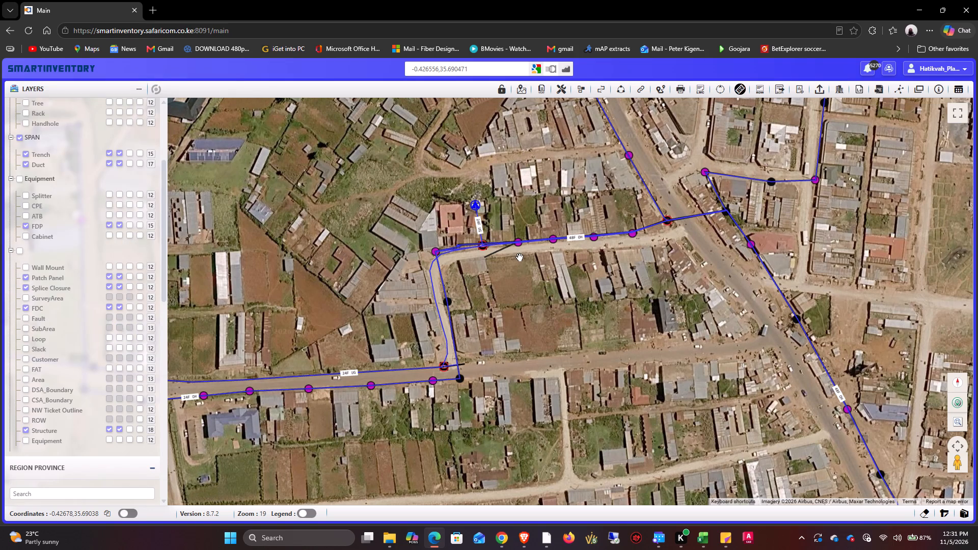
drag(486, 289, 494, 294)
scroll(462, 242, up, 1)
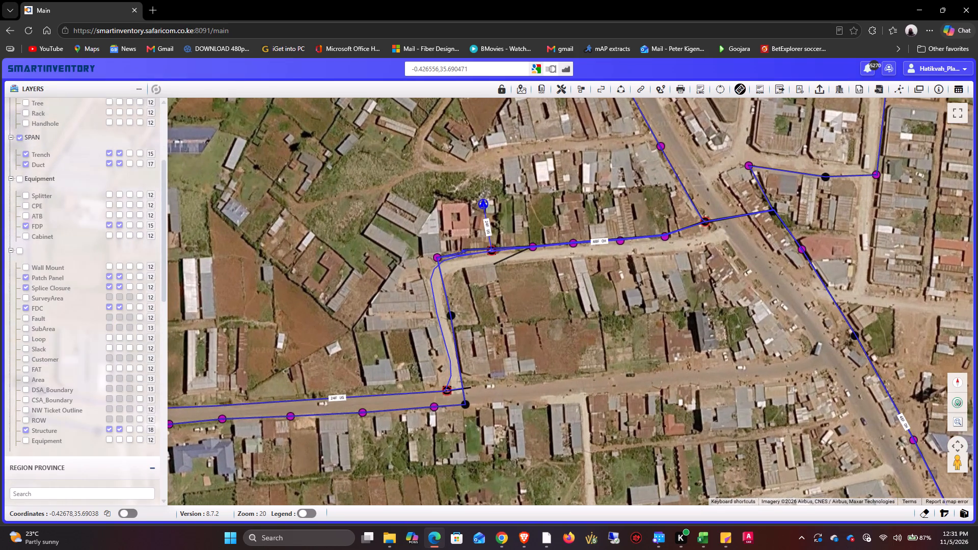
drag(473, 286, 491, 300)
click(943, 90)
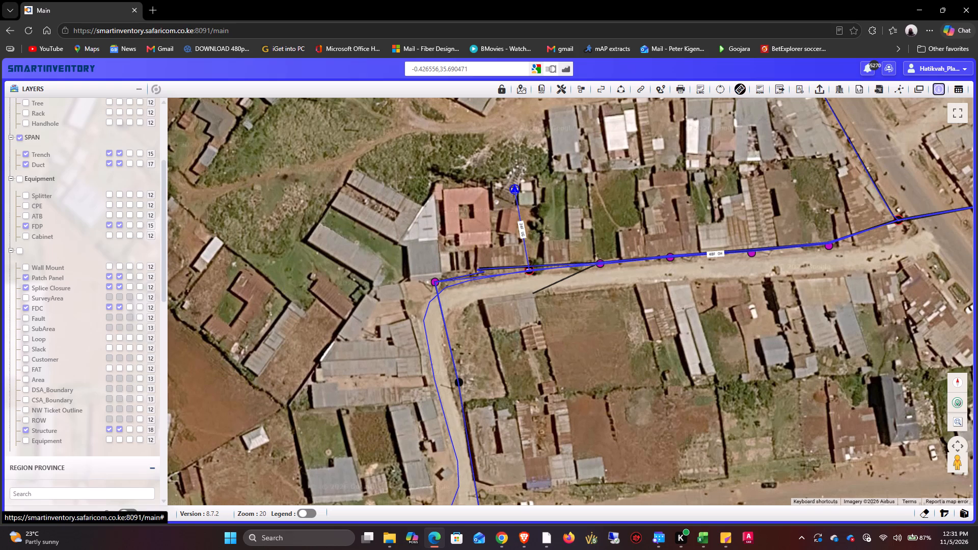
click(475, 264)
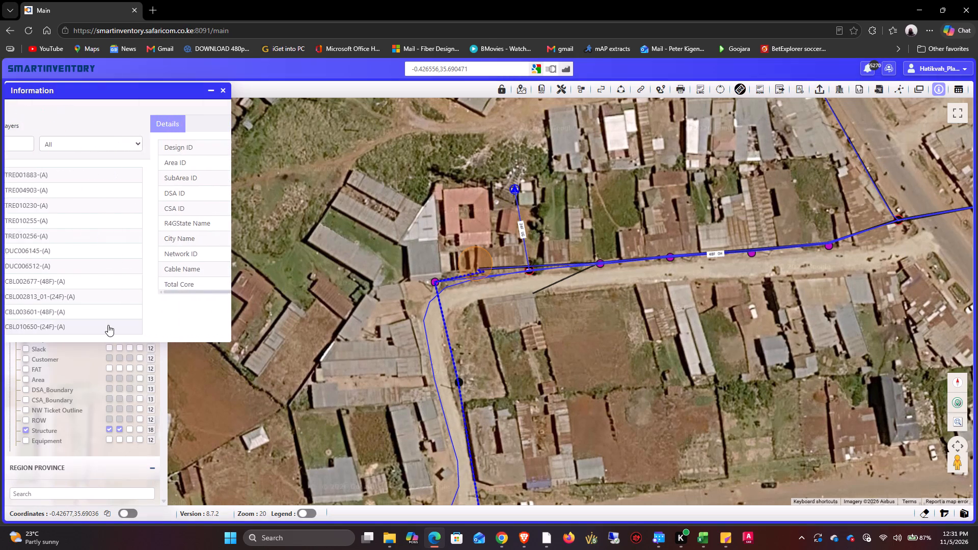
scroll(446, 188, down, 1)
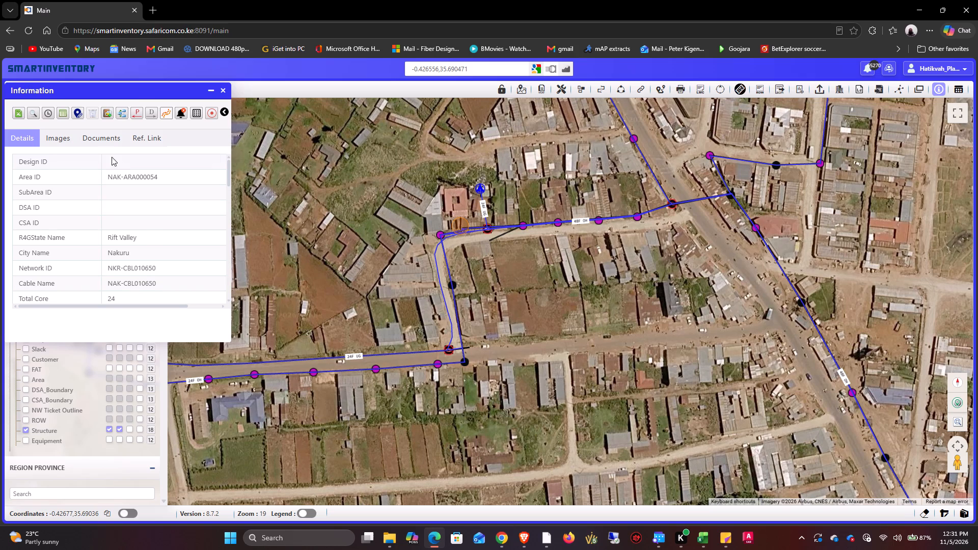
click(83, 115)
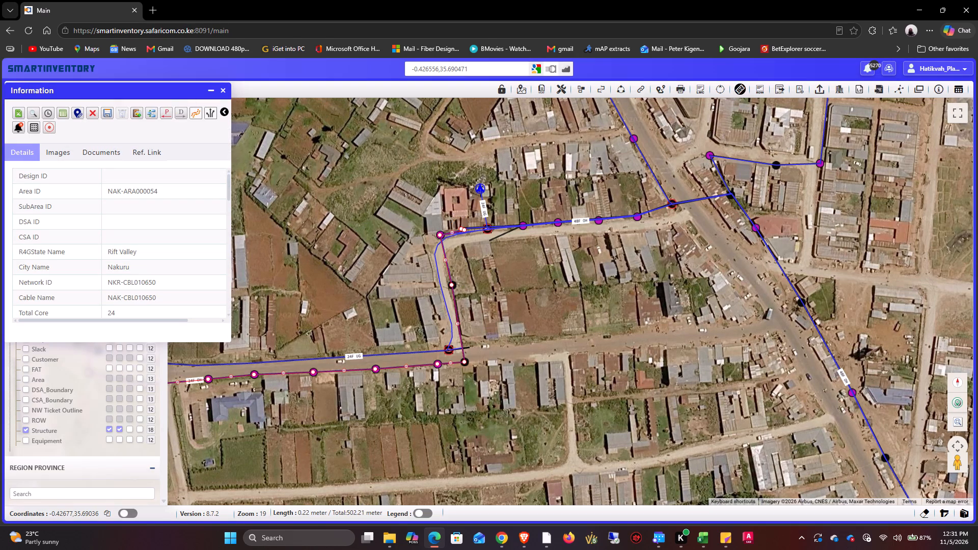
drag(460, 227, 489, 229)
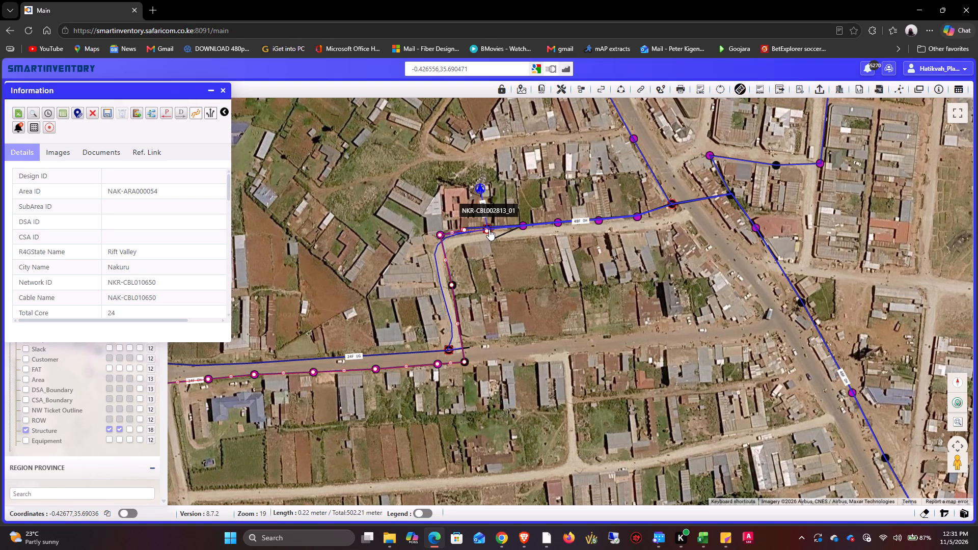
drag(489, 229, 490, 226)
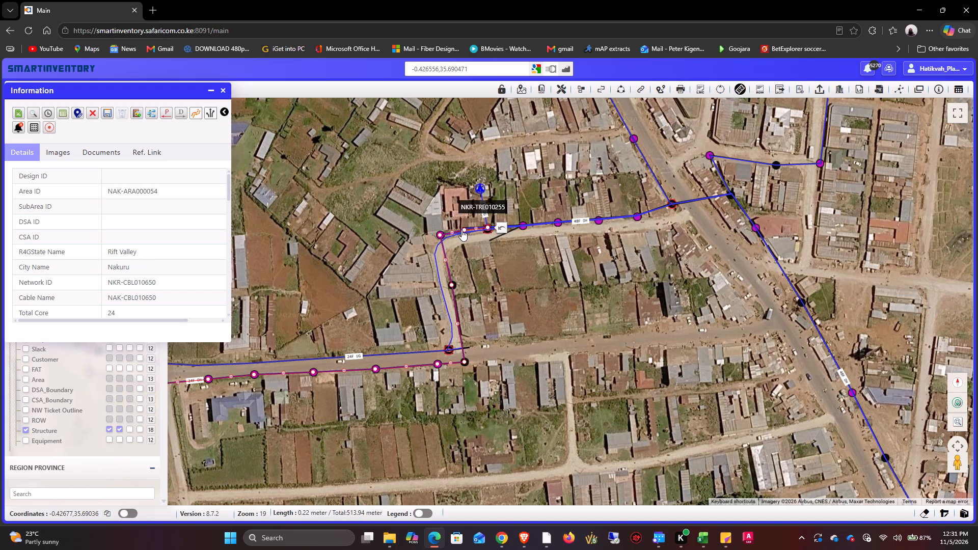
right_click(465, 230)
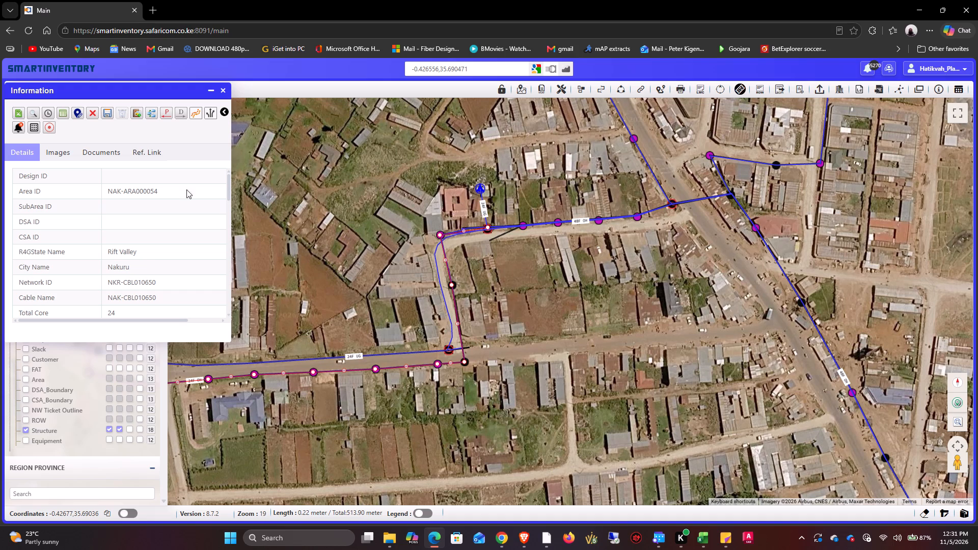
click(106, 115)
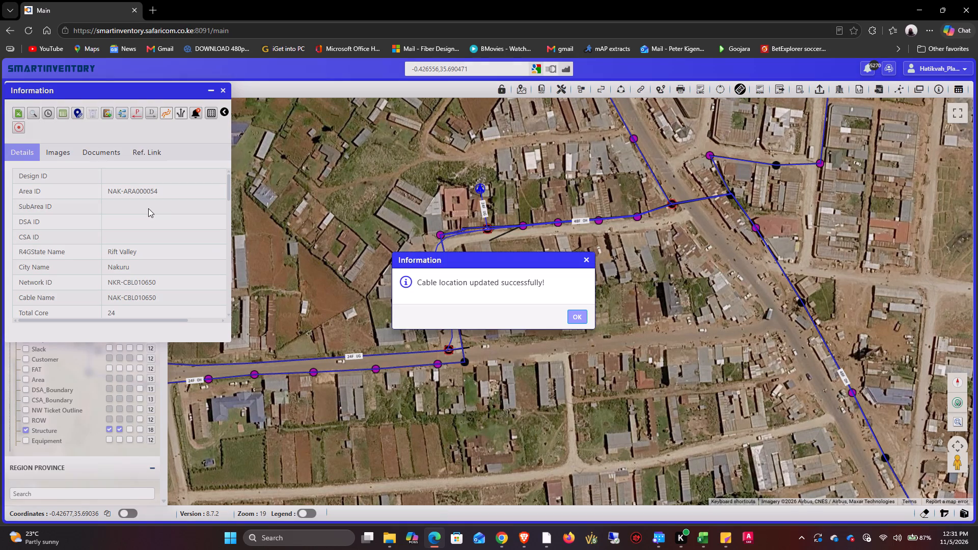
click(573, 315)
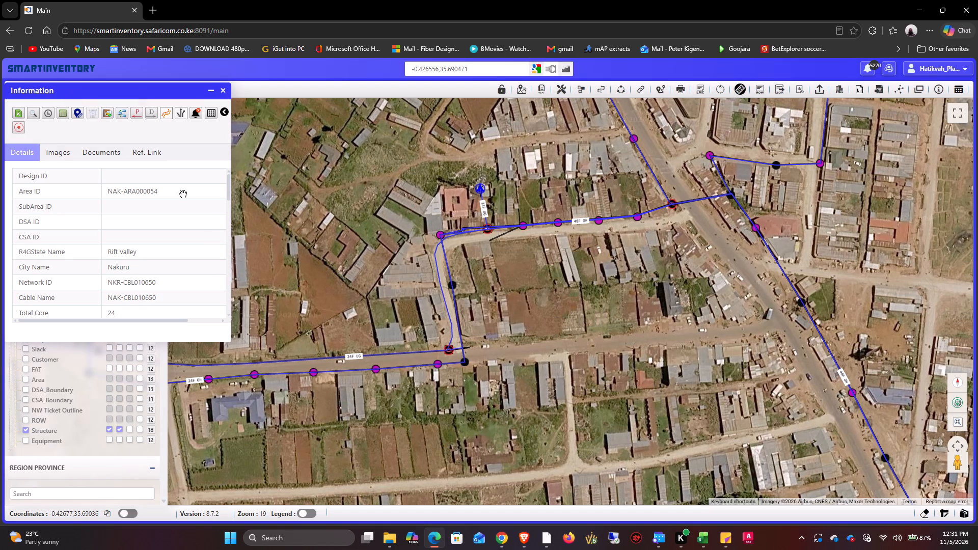
click(224, 91)
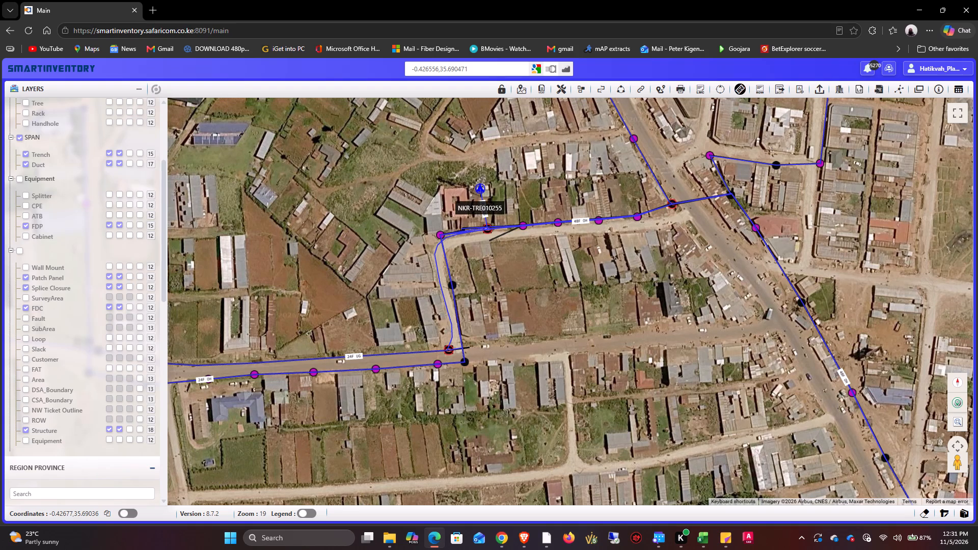
Query the network elements beside the manhole at the southern road junction.
click(938, 87)
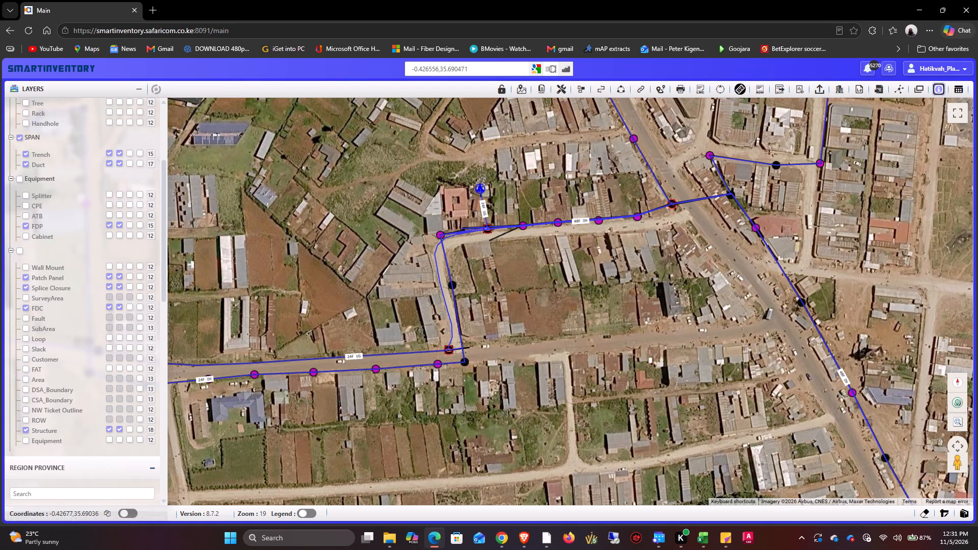
click(430, 350)
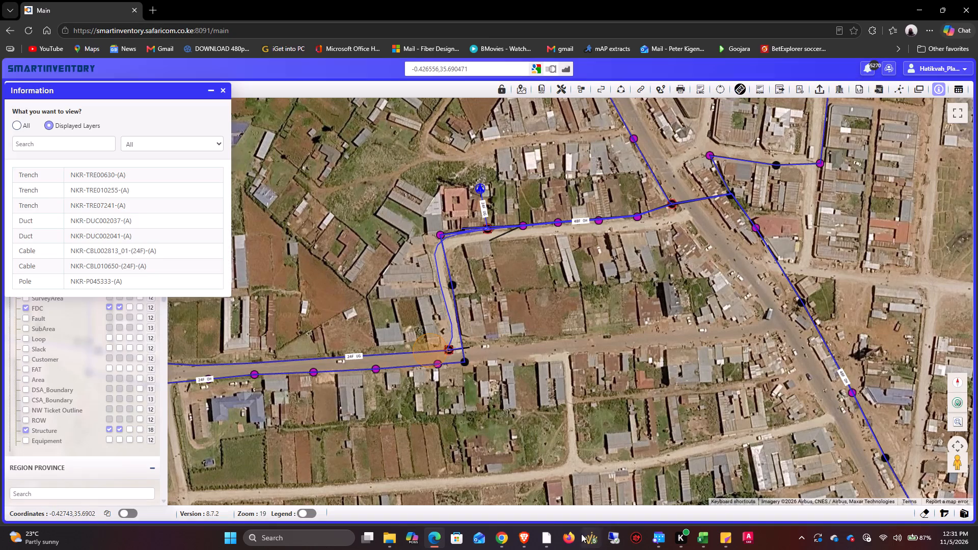
click(542, 538)
scroll(601, 248, down, 2)
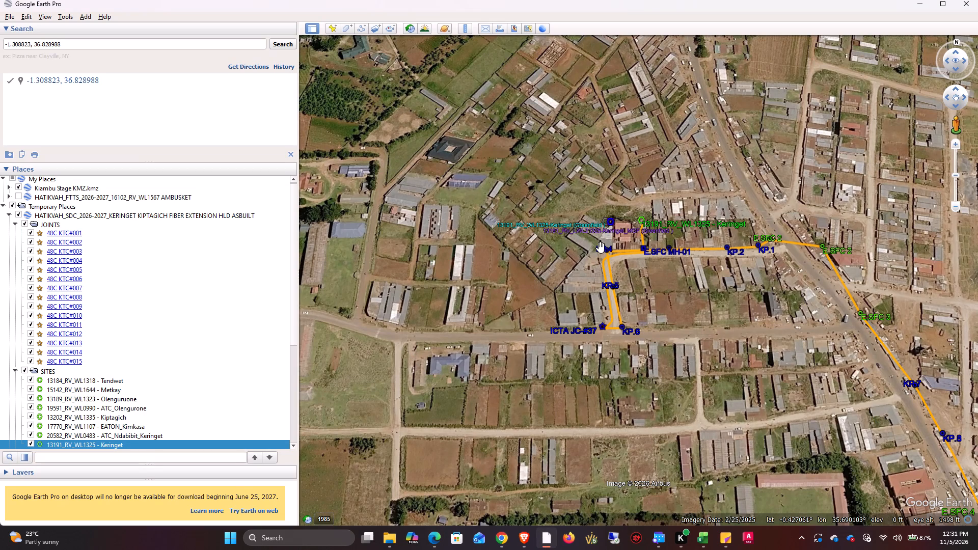
scroll(601, 248, down, 17)
middle_drag(630, 364, 642, 278)
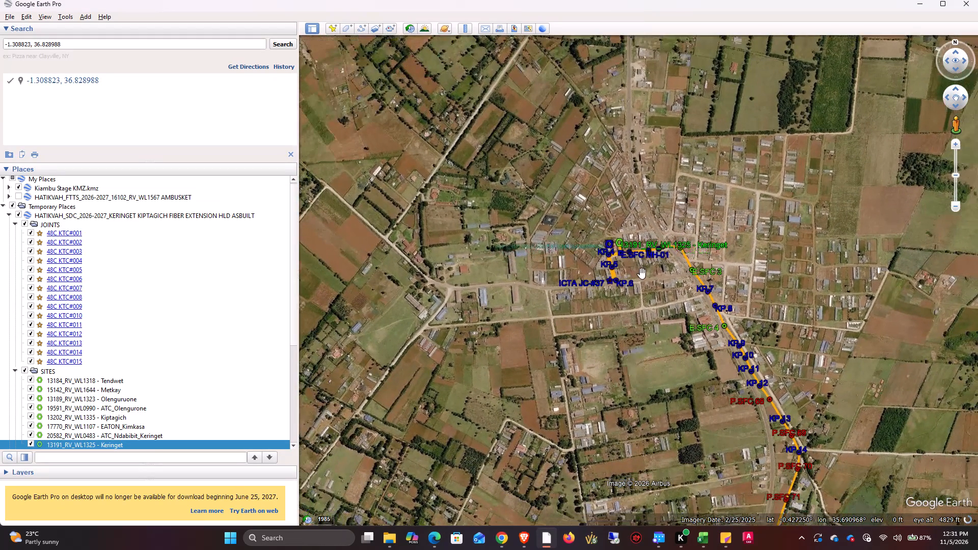
click(9, 218)
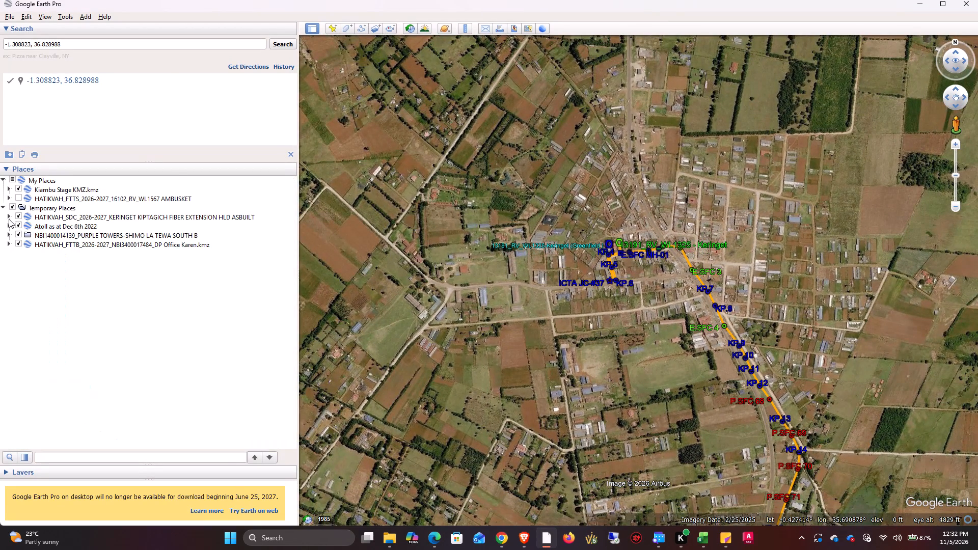
click(17, 216)
click(16, 224)
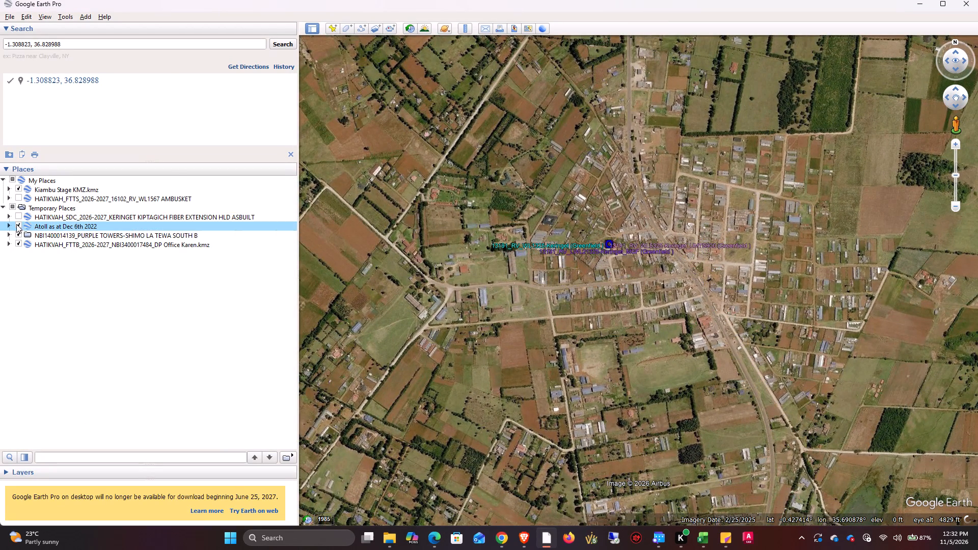
click(19, 233)
click(20, 226)
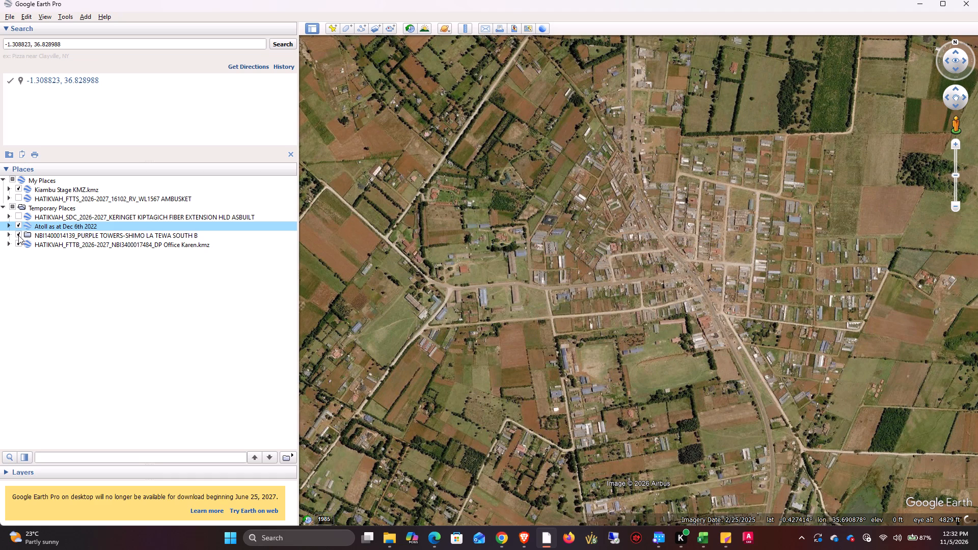
click(18, 235)
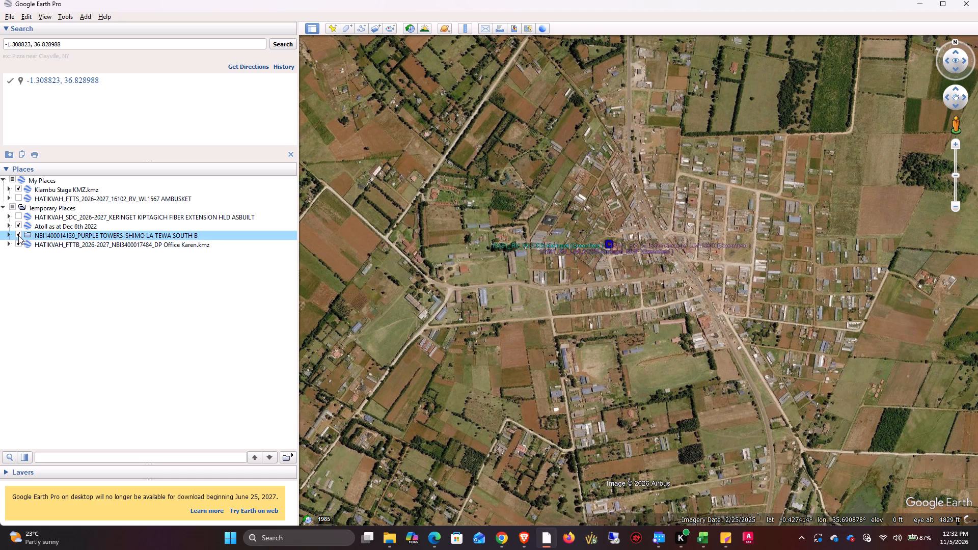
click(18, 235)
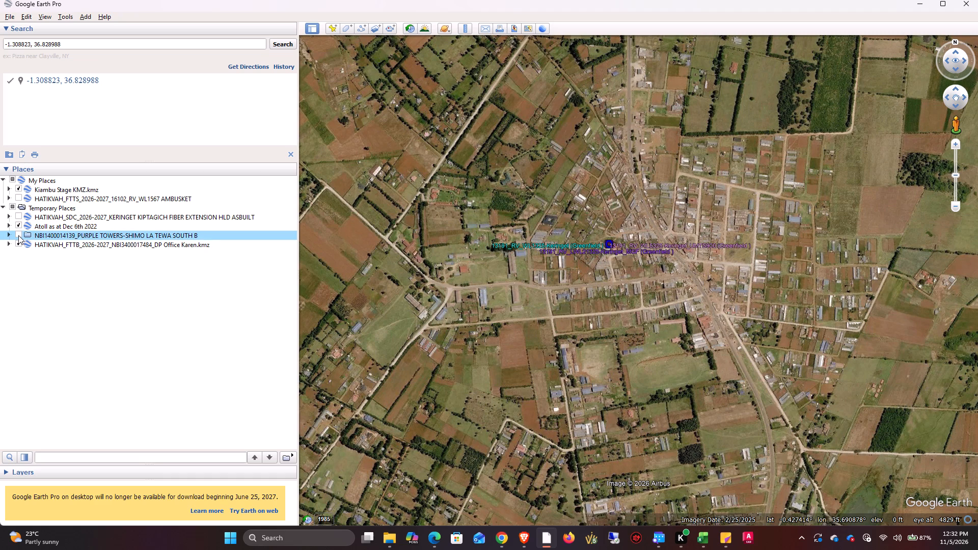
click(20, 226)
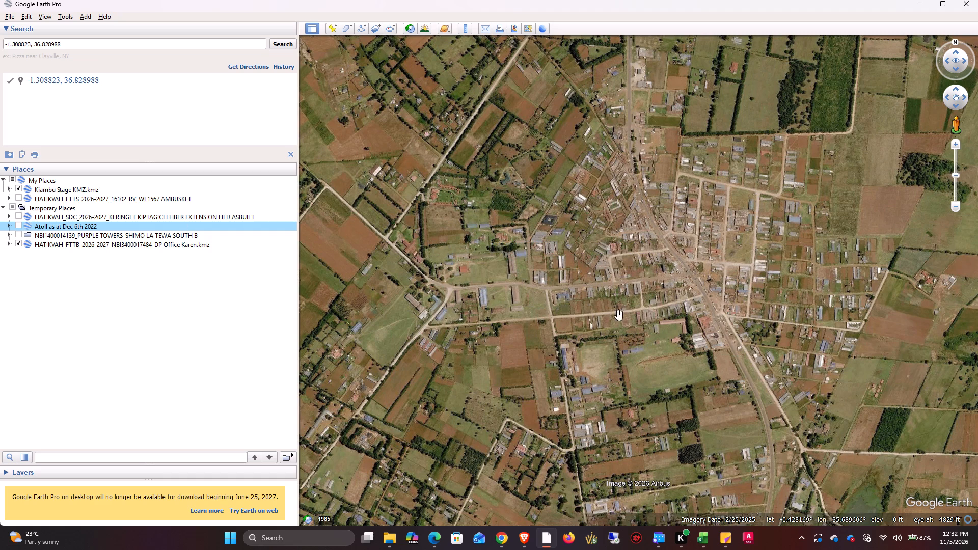
Show the Keringet Kiptagich HLD ASBUILT layer again, examine its fibre route around Keringet, and return to the SmartInventory map.
scroll(530, 263, down, 2)
scroll(528, 268, up, 1)
drag(882, 156, 640, 319)
scroll(639, 305, down, 1)
scroll(638, 305, up, 1)
scroll(638, 305, down, 2)
scroll(638, 305, up, 1)
scroll(638, 305, down, 6)
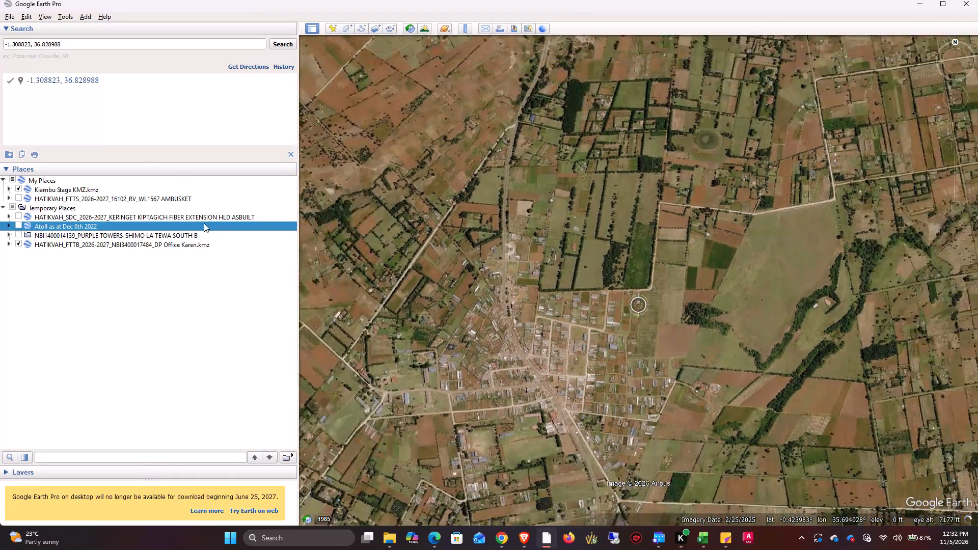
click(20, 215)
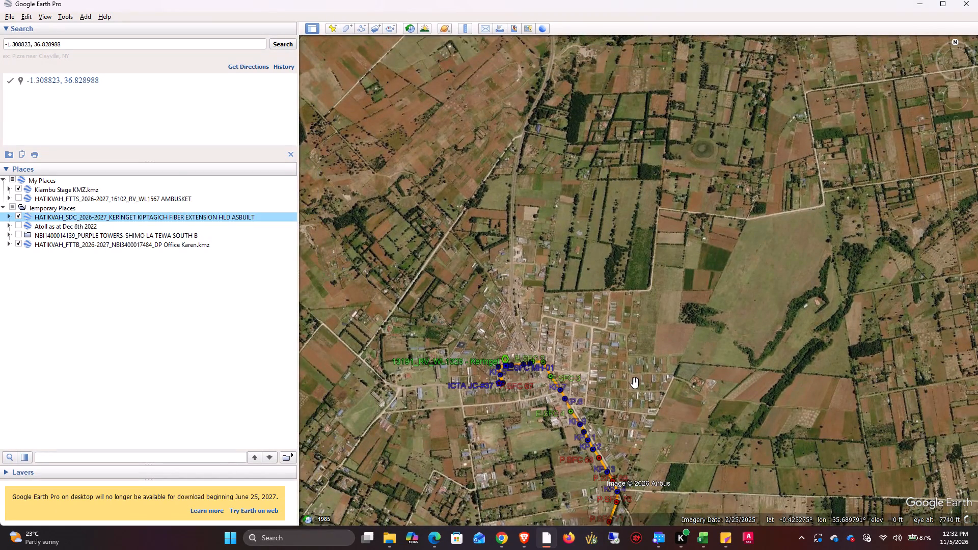
drag(628, 366, 622, 321)
scroll(487, 305, up, 5)
scroll(487, 305, down, 1)
scroll(487, 305, up, 4)
scroll(487, 305, down, 1)
scroll(487, 305, up, 10)
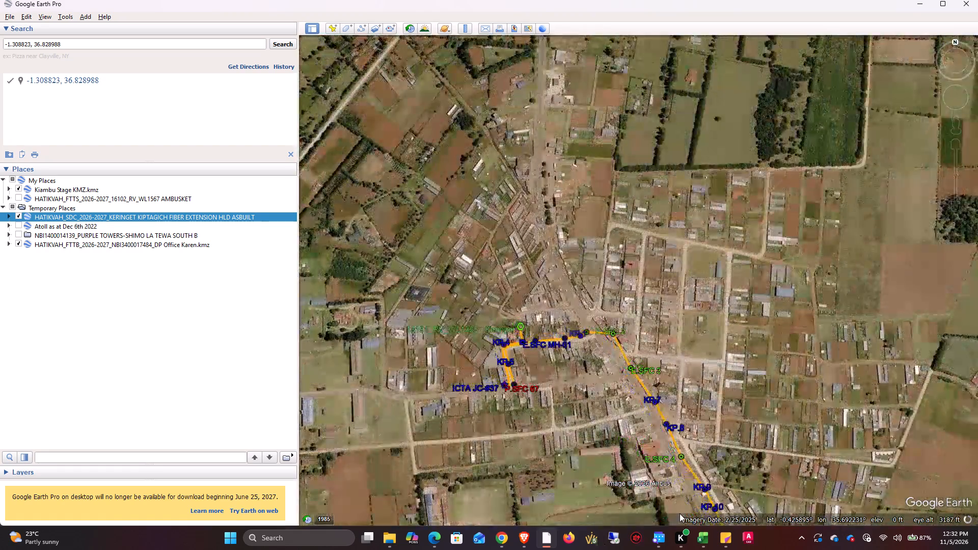
click(925, 9)
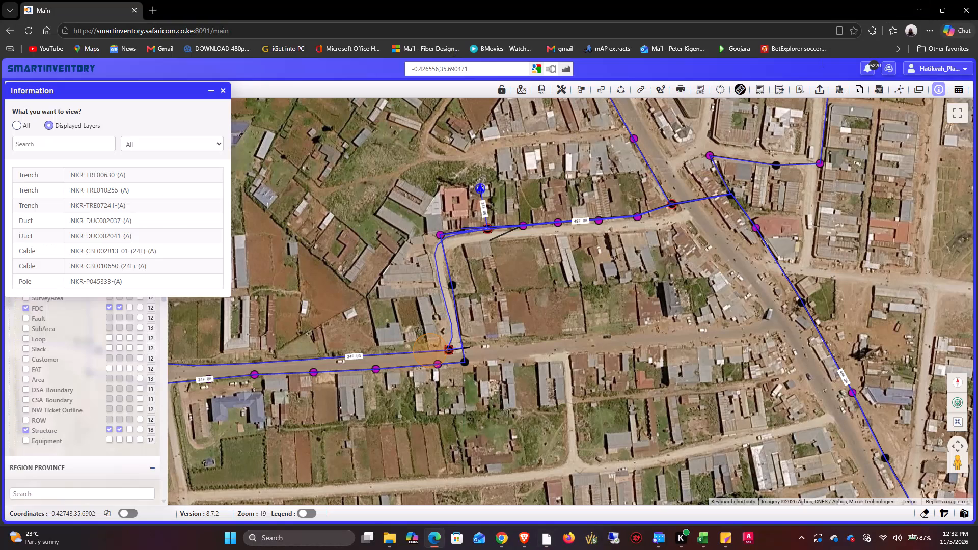
Query the network elements on the short line just east of the southern junction manhole, and close the results.
scroll(454, 213, up, 2)
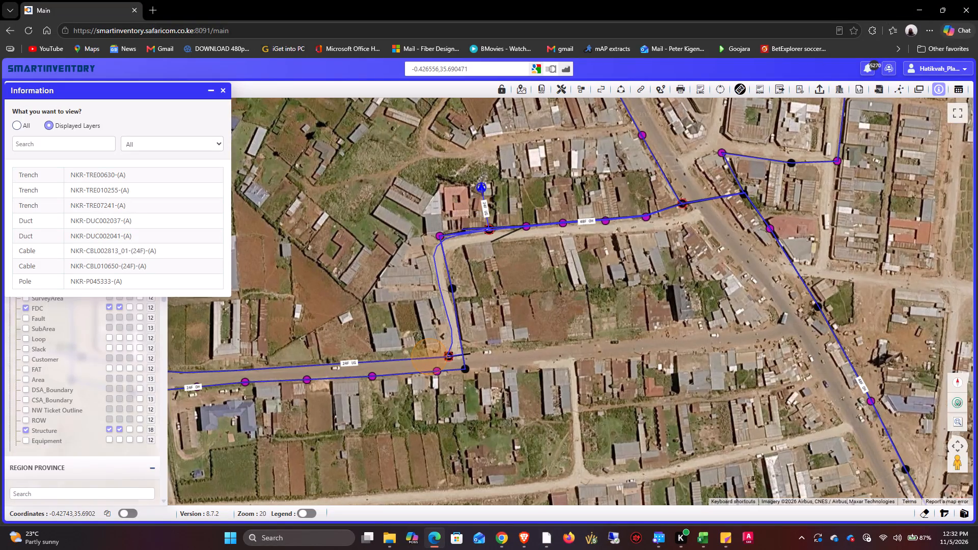
drag(479, 307, 527, 203)
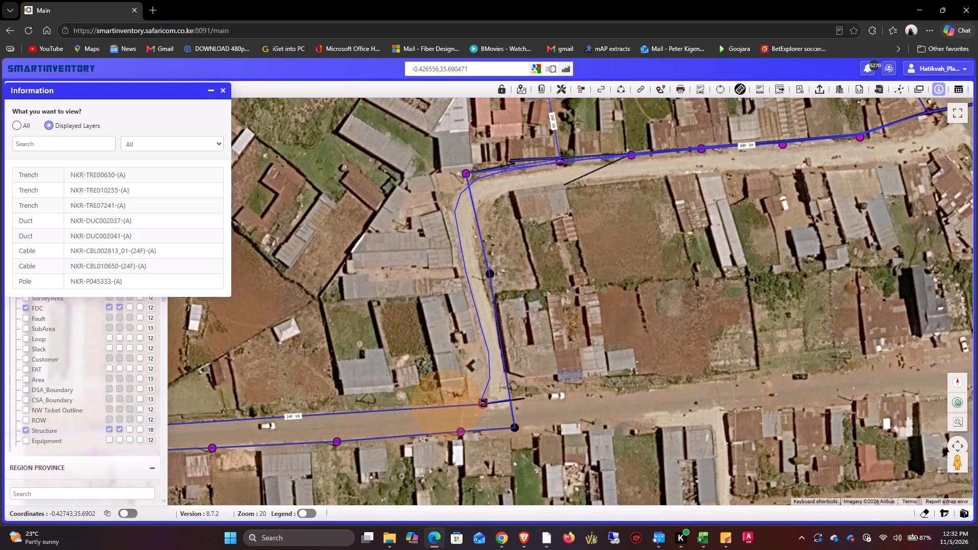
click(524, 399)
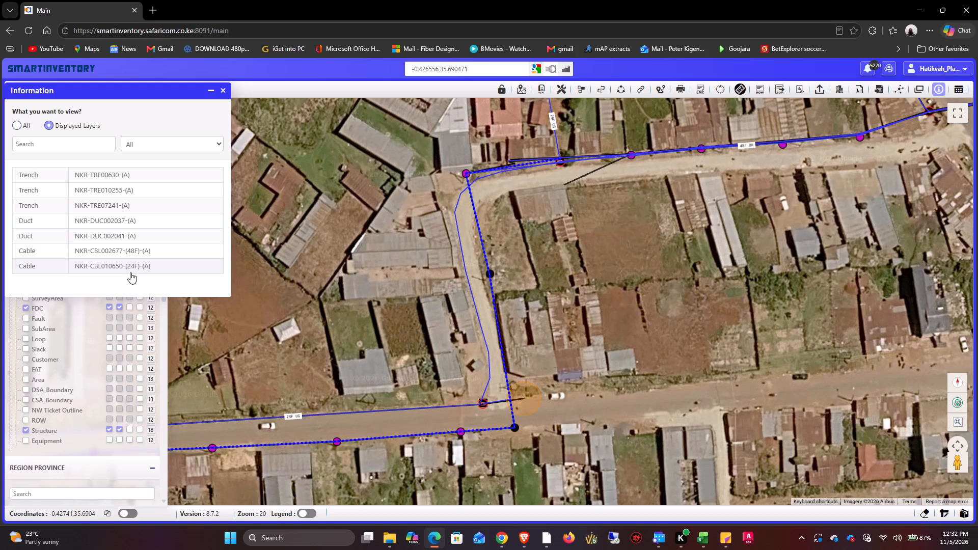
click(221, 88)
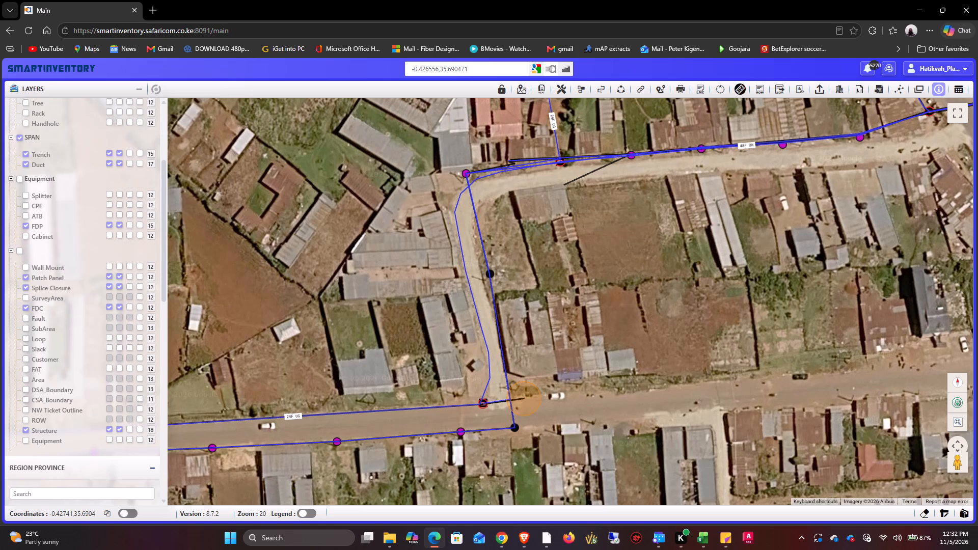
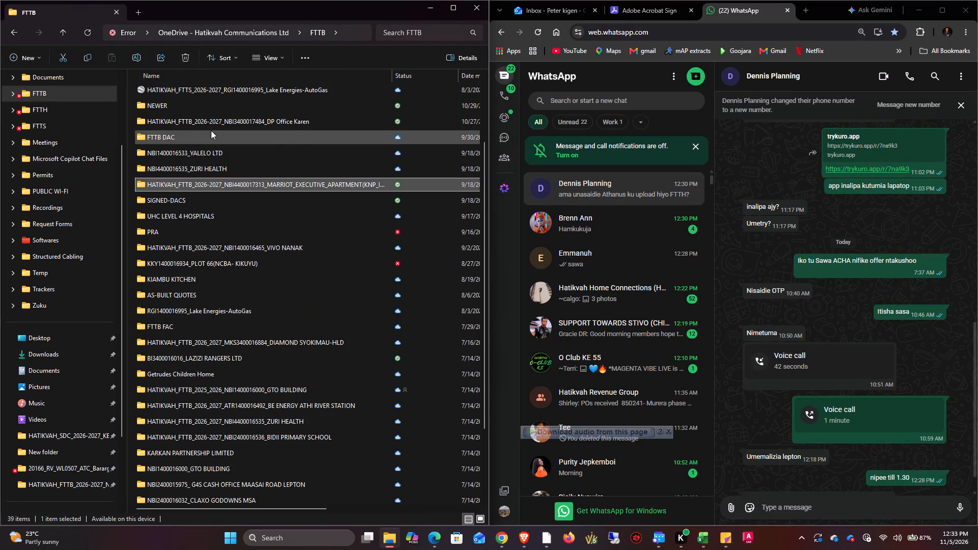
double_click(225, 126)
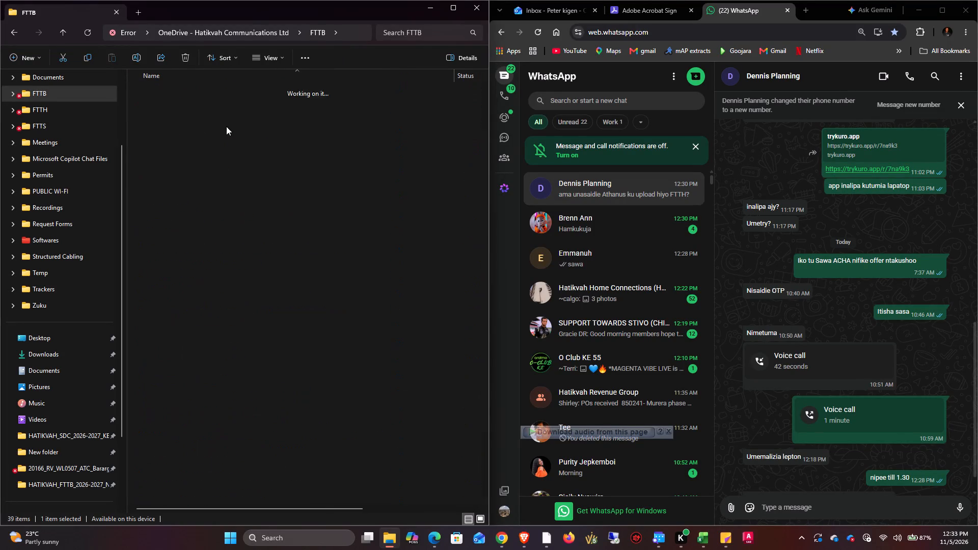
click(251, 123)
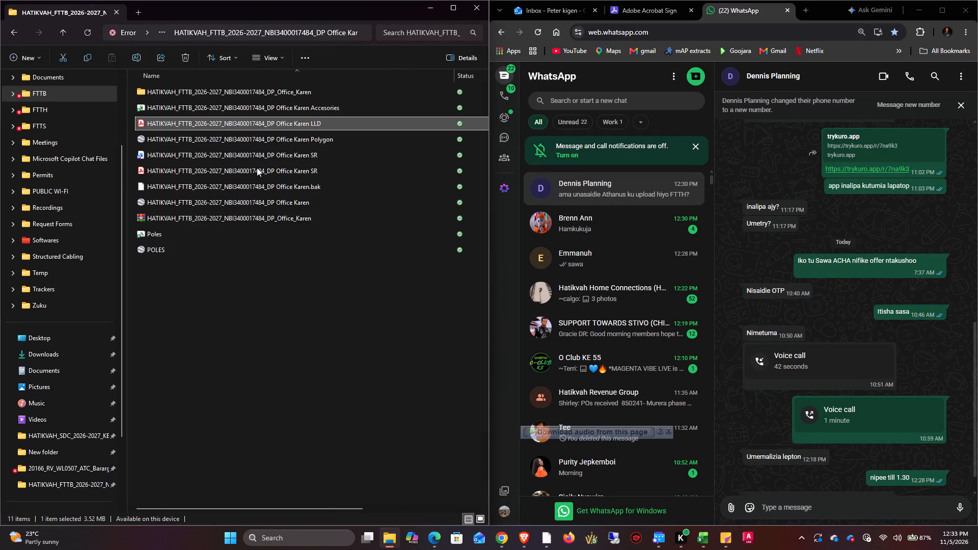
click(251, 206)
drag(252, 204, 554, 316)
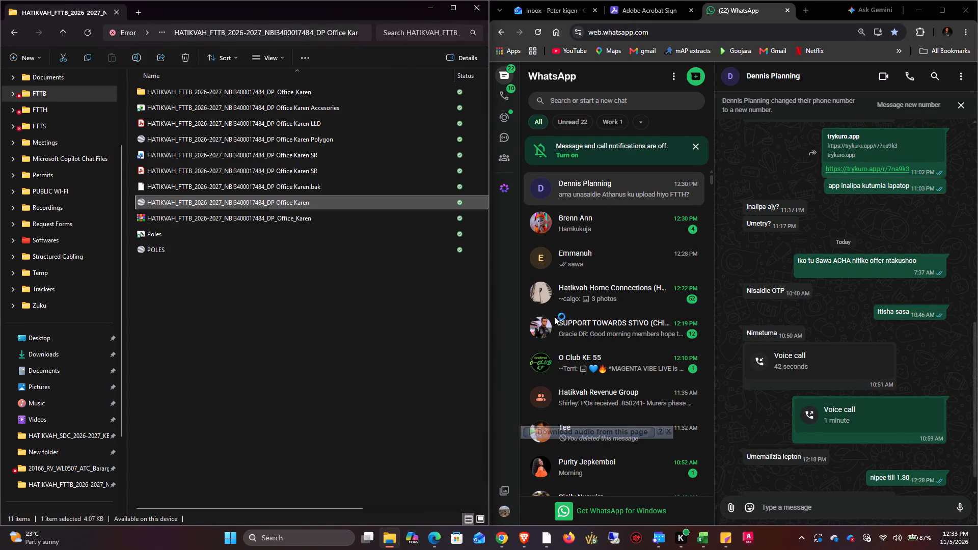
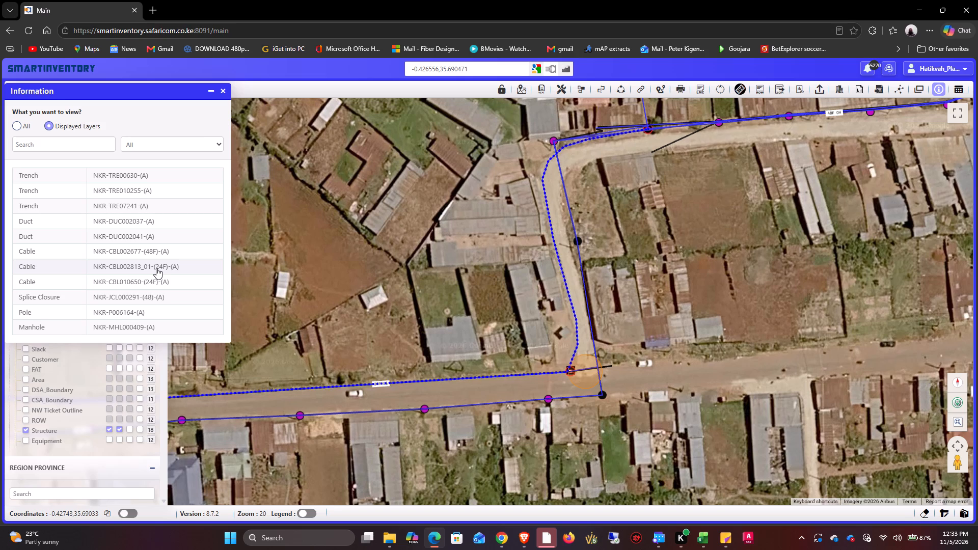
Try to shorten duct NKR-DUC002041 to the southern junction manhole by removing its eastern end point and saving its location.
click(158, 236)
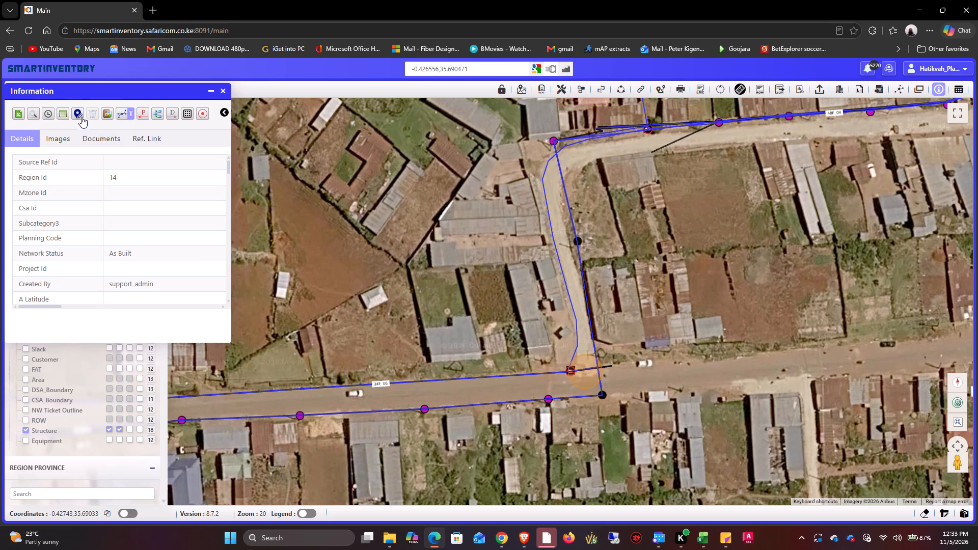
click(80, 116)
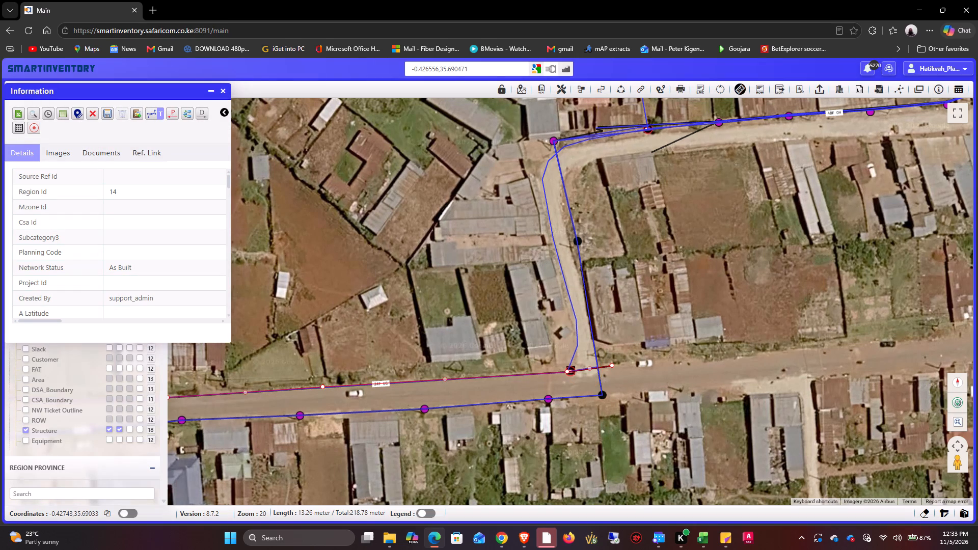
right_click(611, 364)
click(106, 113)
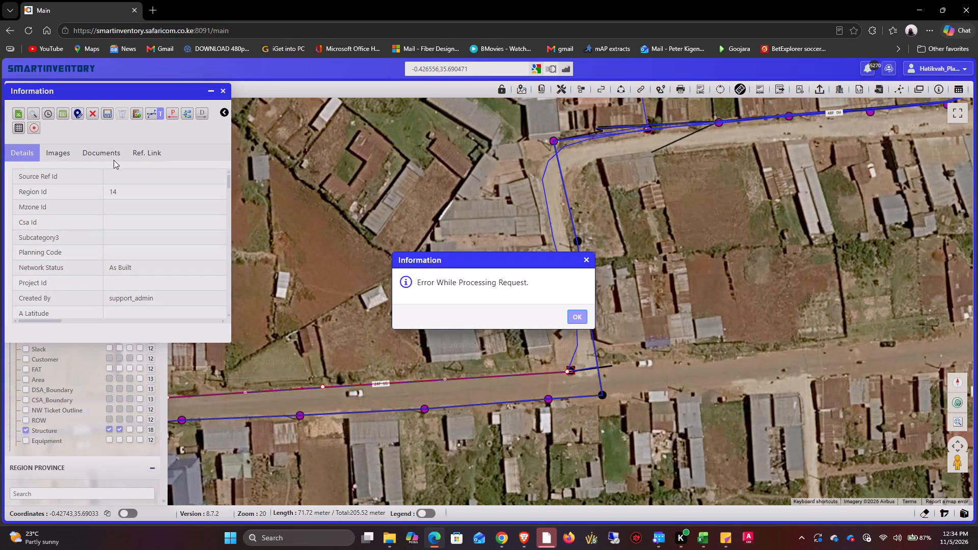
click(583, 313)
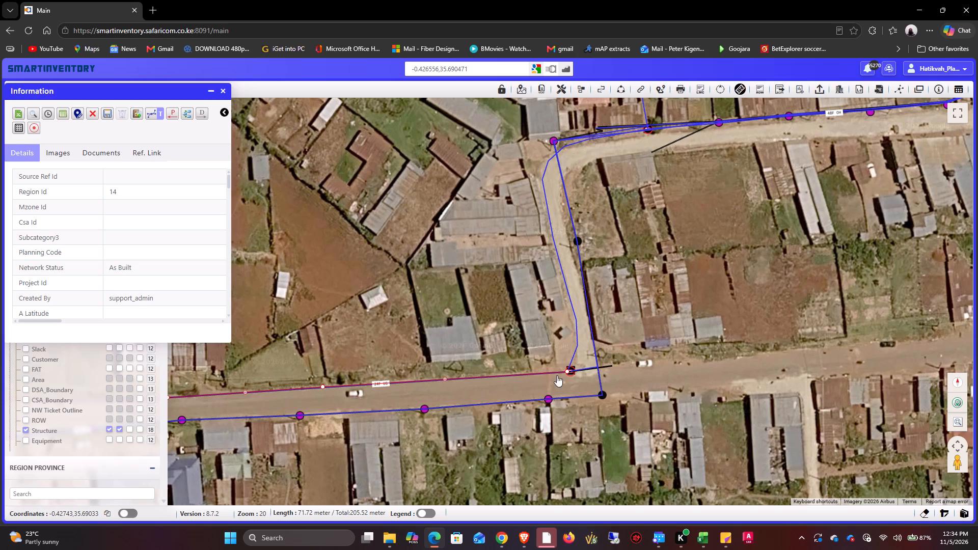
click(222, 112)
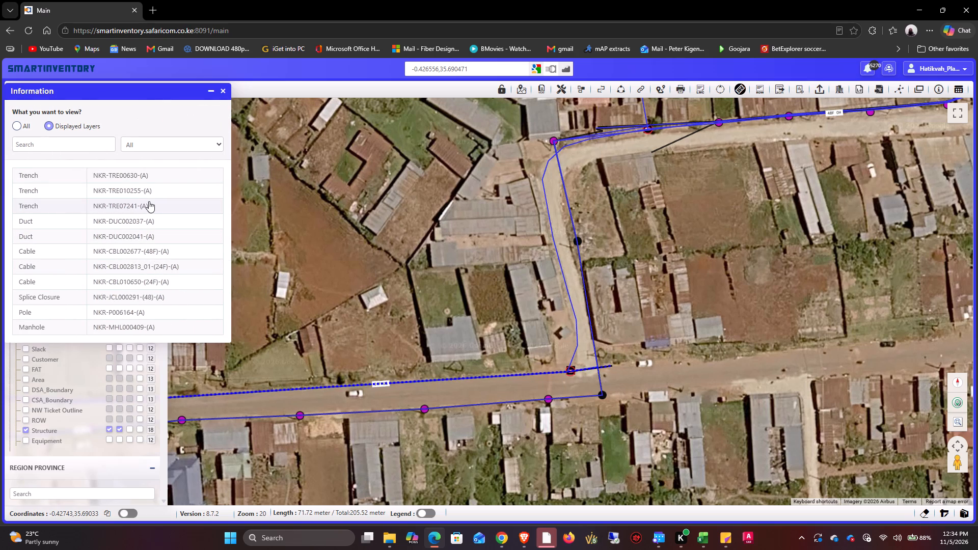
Shorten trench NKR-TRE07241 to the southern junction manhole by removing its eastern end point, and save its location.
click(149, 201)
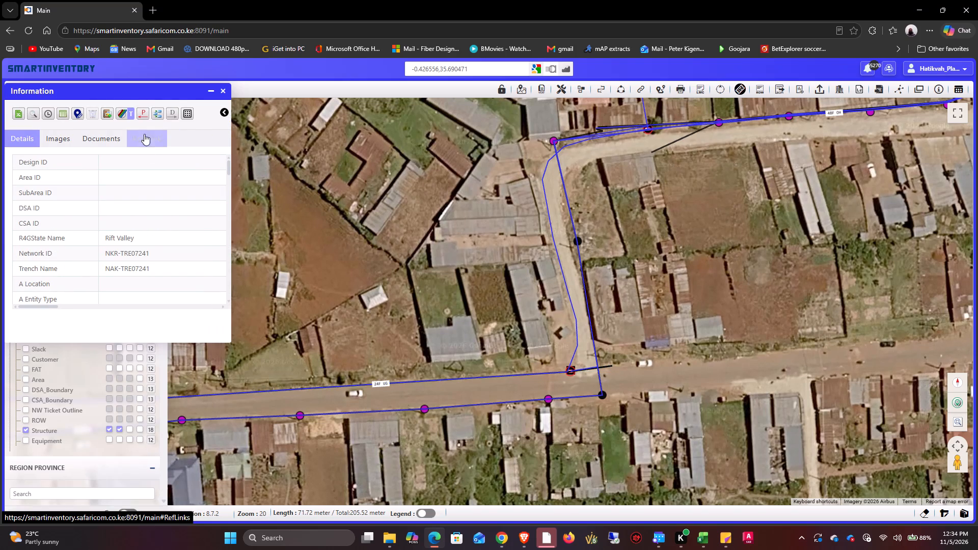
click(81, 115)
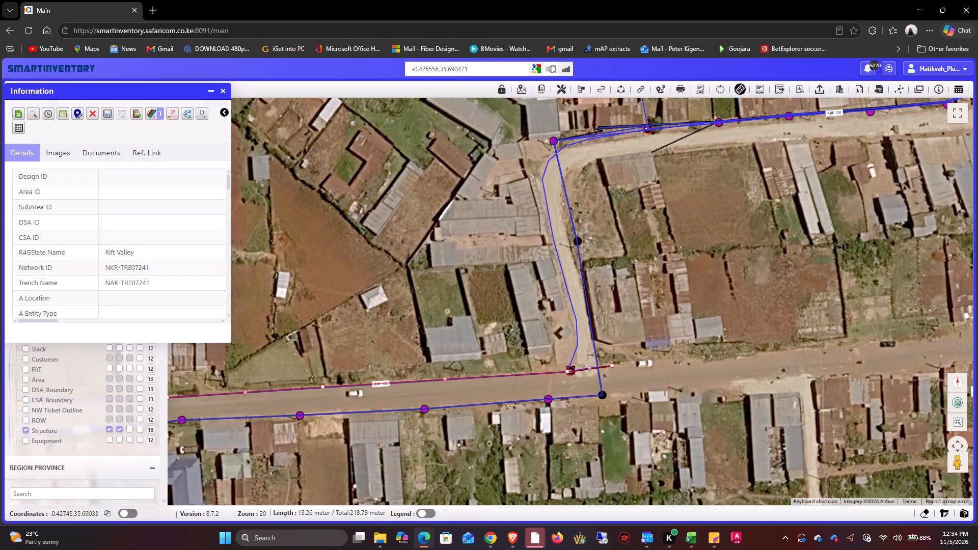
right_click(611, 365)
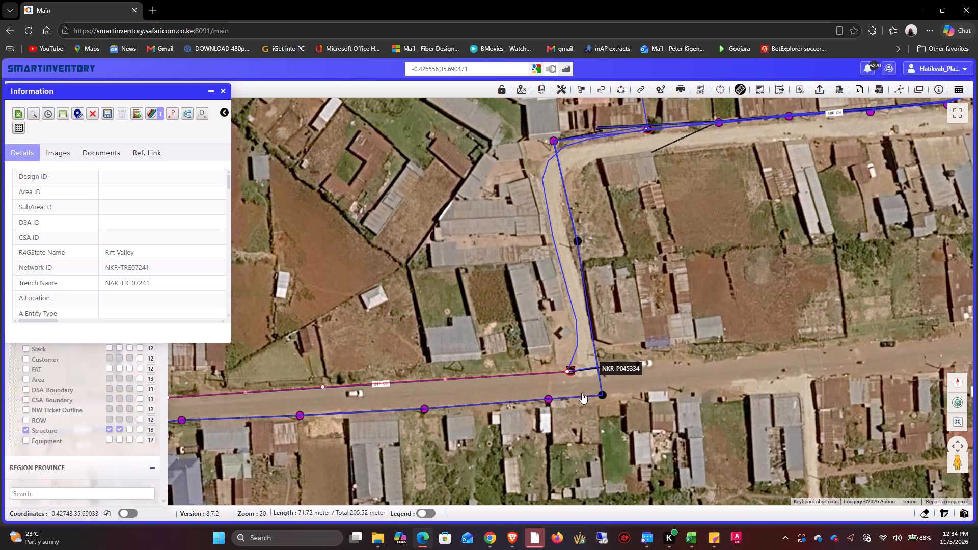
click(107, 114)
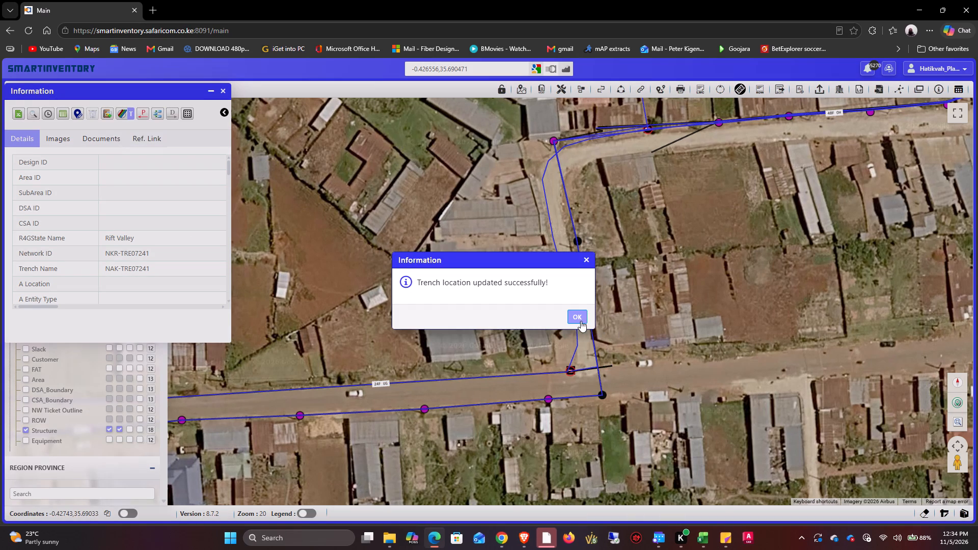
click(578, 318)
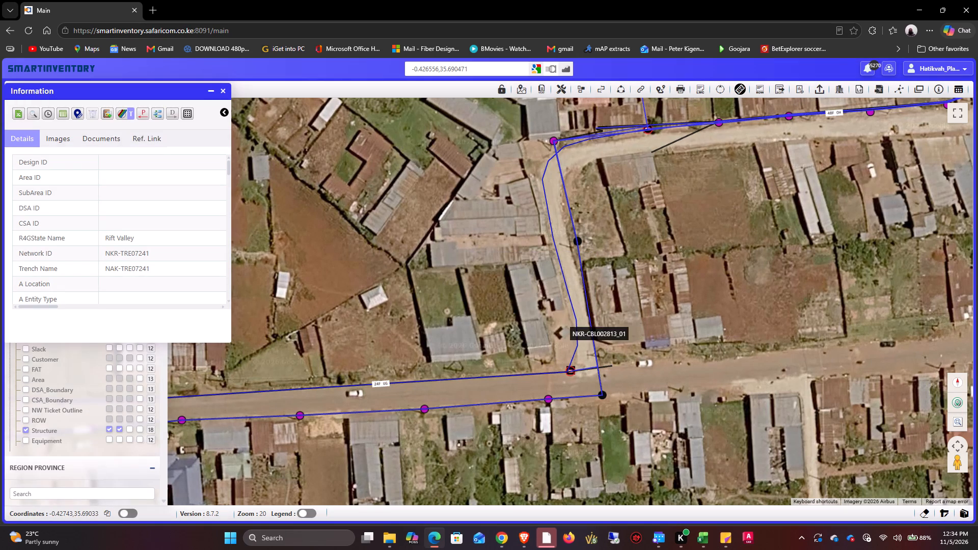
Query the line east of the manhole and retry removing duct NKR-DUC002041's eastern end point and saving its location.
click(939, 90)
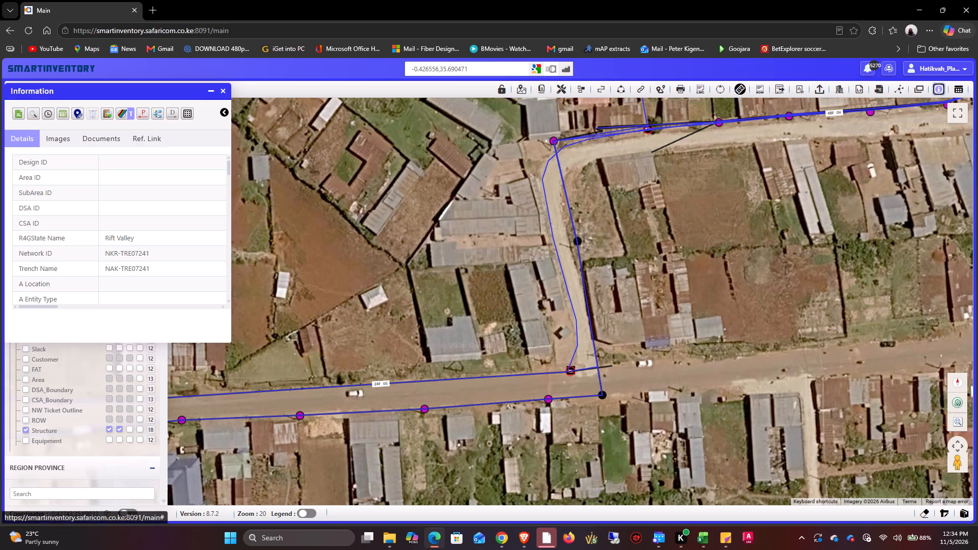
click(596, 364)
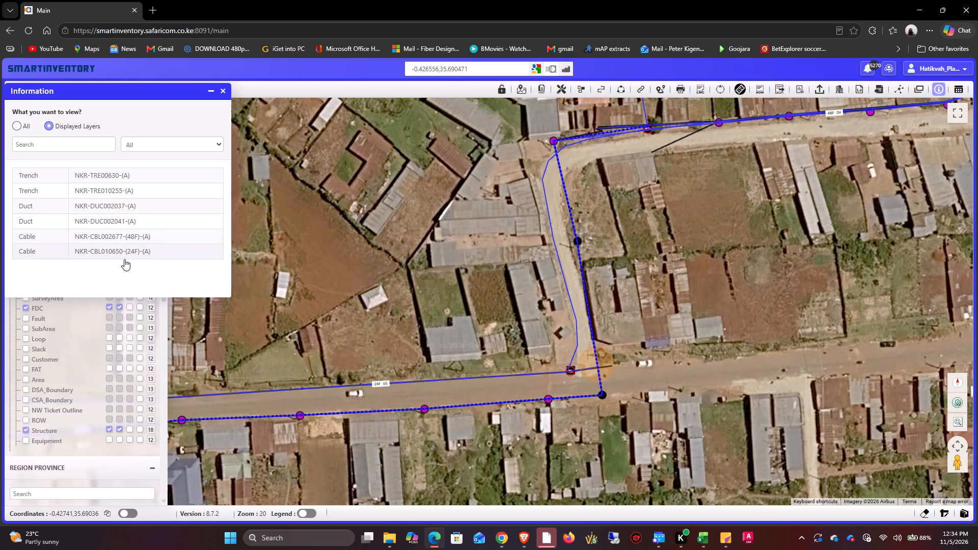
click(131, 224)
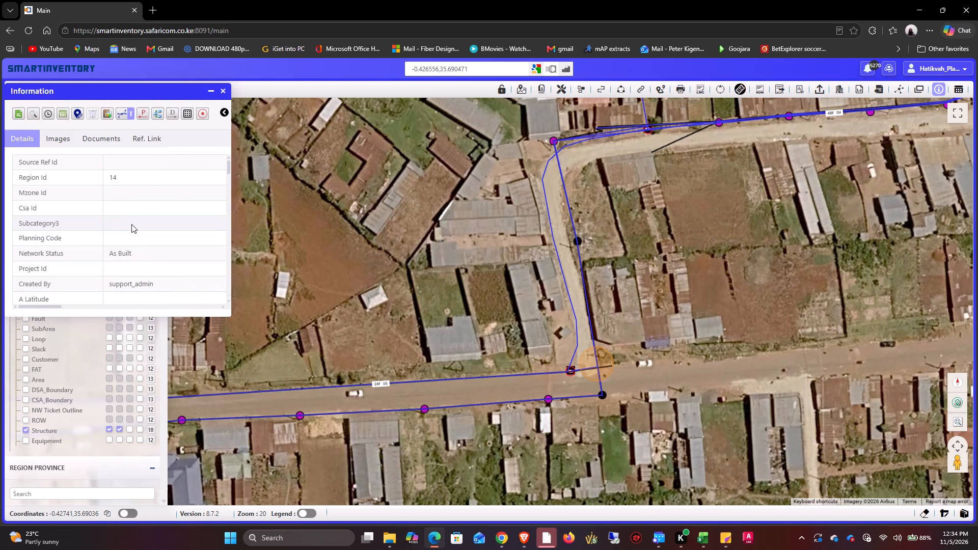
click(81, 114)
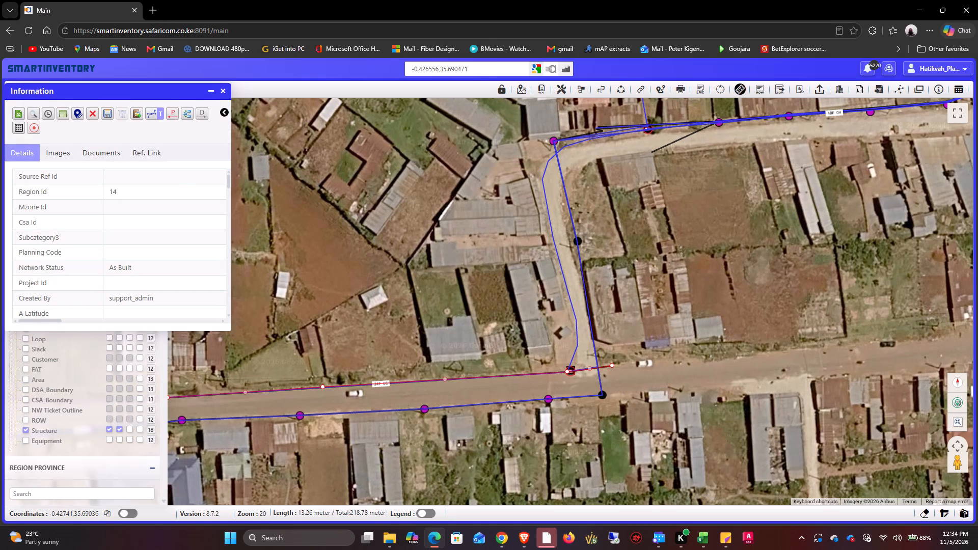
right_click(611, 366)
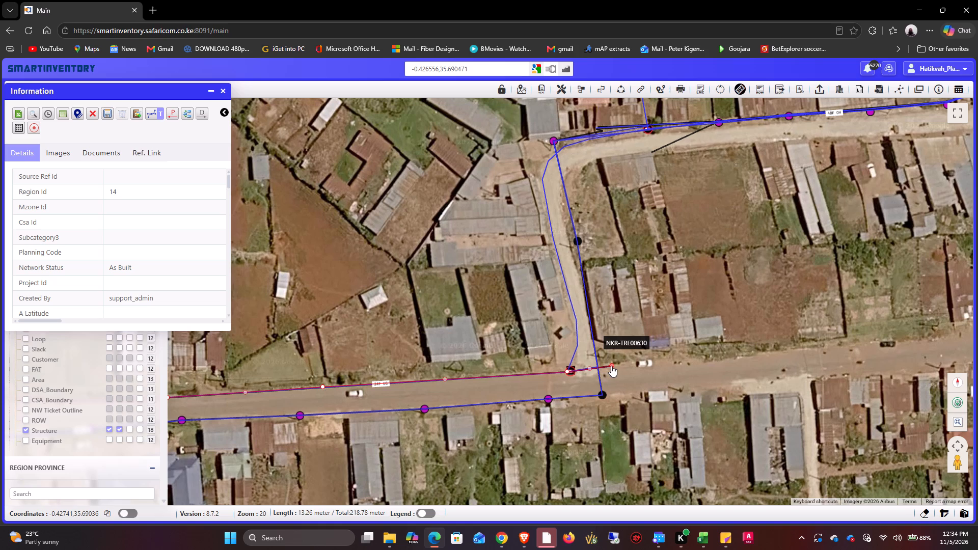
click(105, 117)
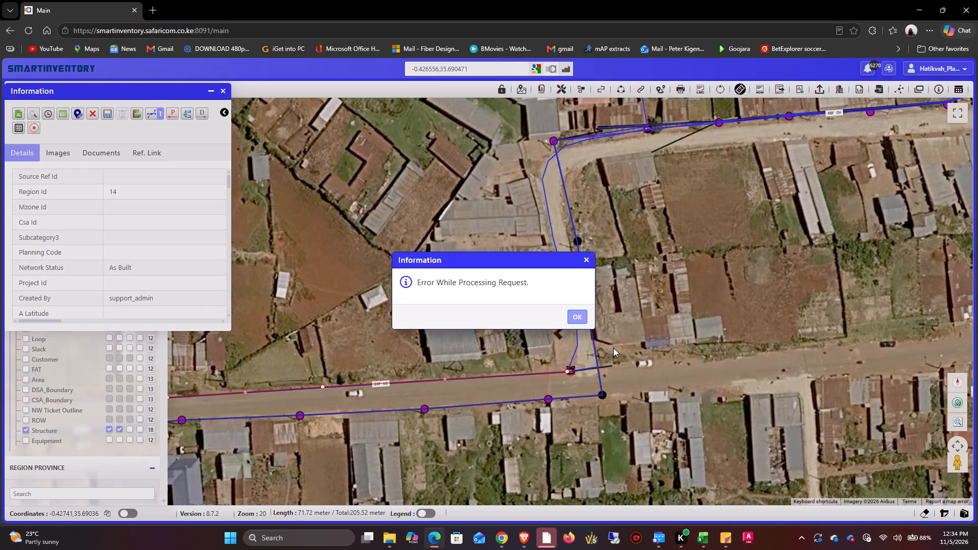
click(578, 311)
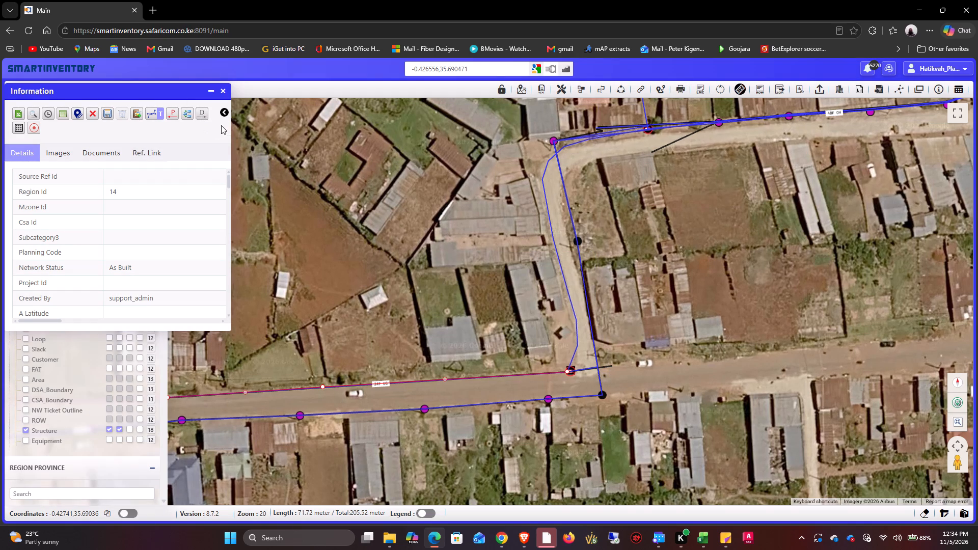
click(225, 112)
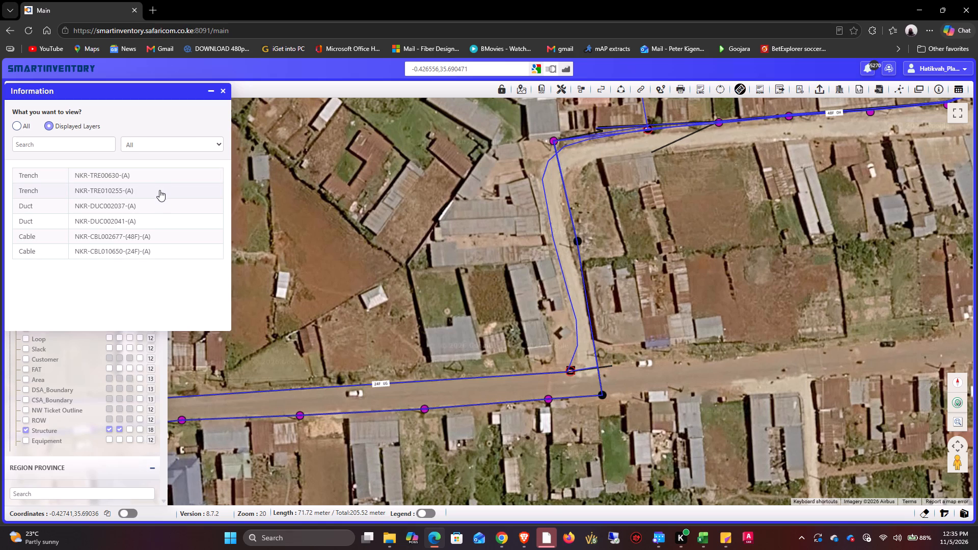
Convert trench NKR-TRE00630, the short stretch east of the southern junction manhole, from As-Built to Planned.
click(158, 173)
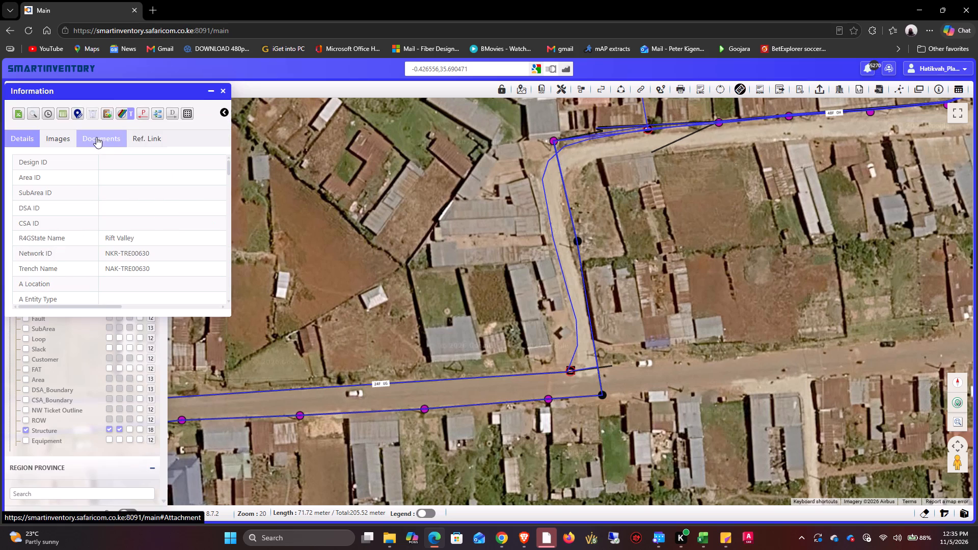
click(75, 114)
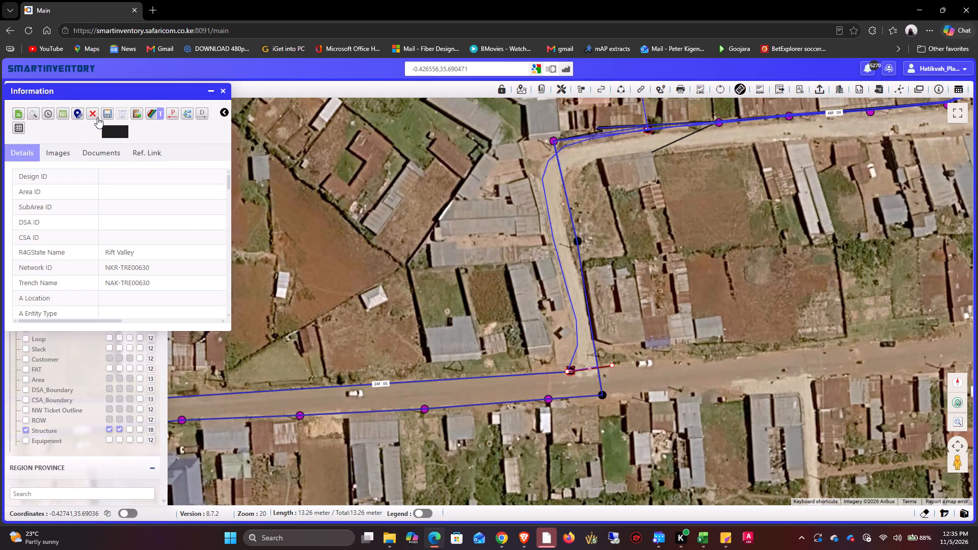
click(172, 116)
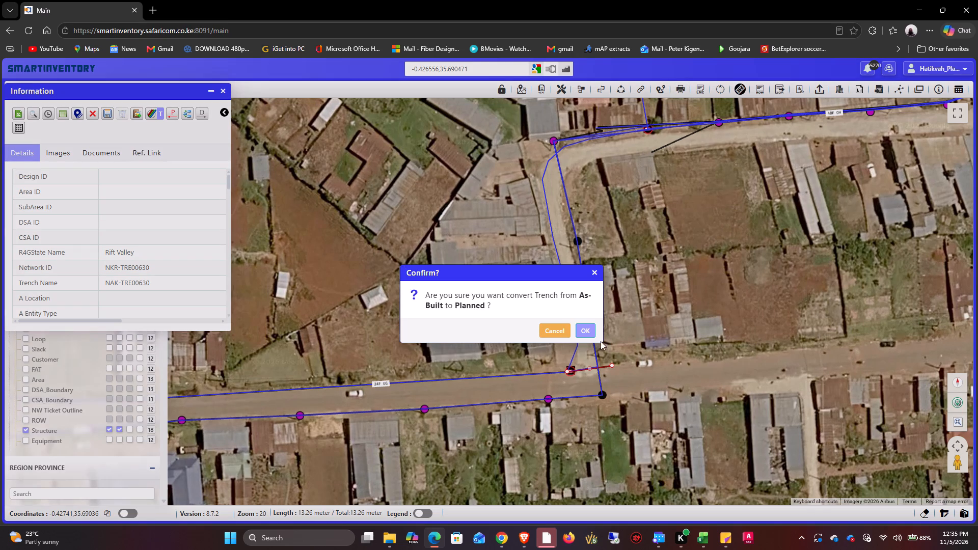
click(590, 330)
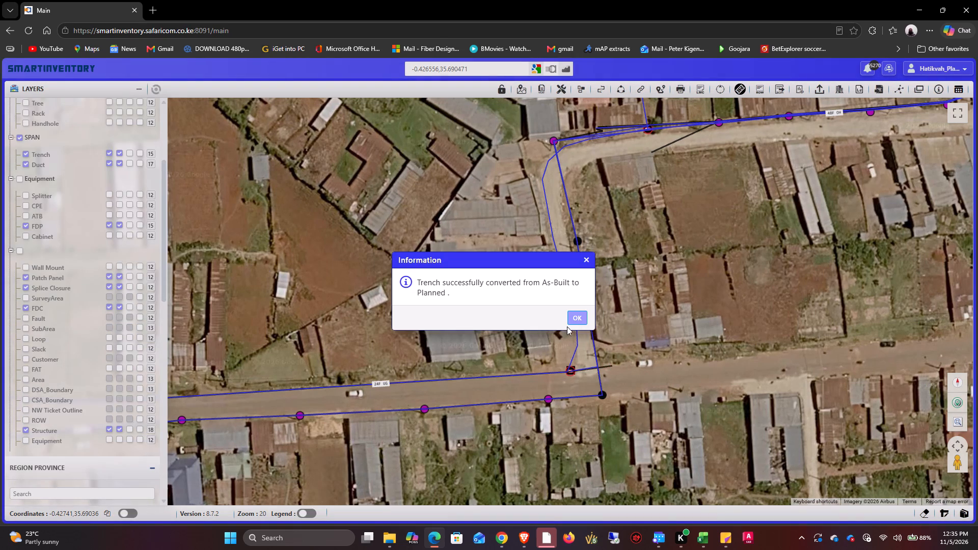
click(570, 322)
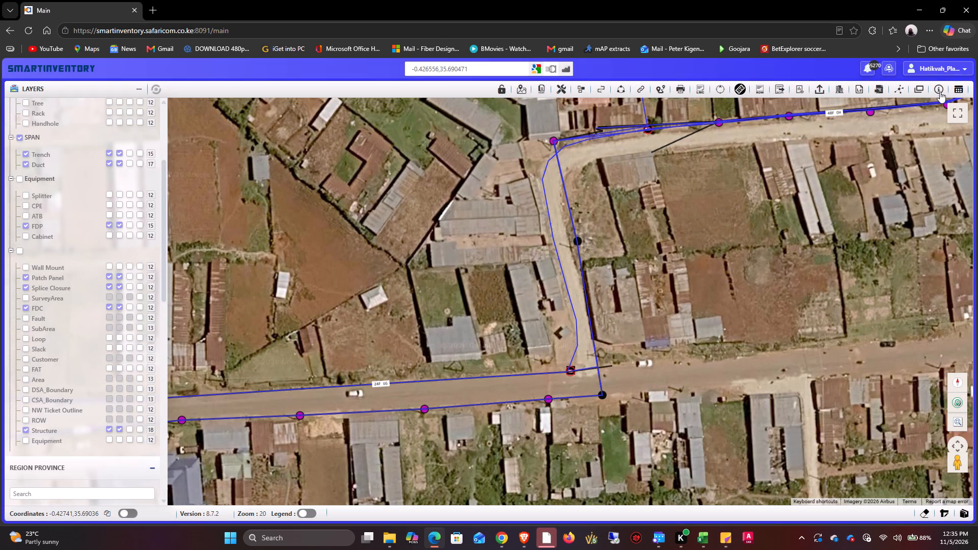
Query the short line east of the manhole again, delete planned trench NKR-TRE00630, and close the results.
click(940, 92)
click(614, 364)
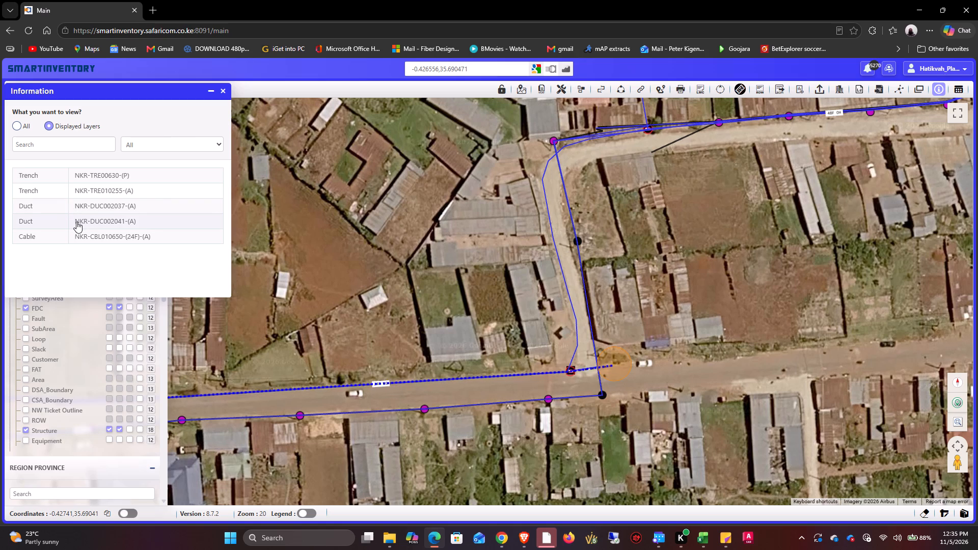
click(90, 176)
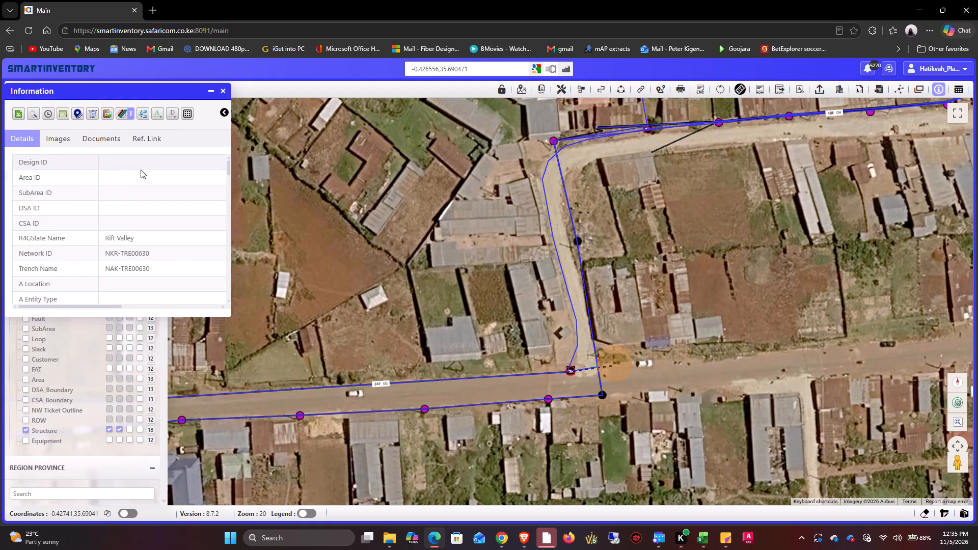
click(89, 114)
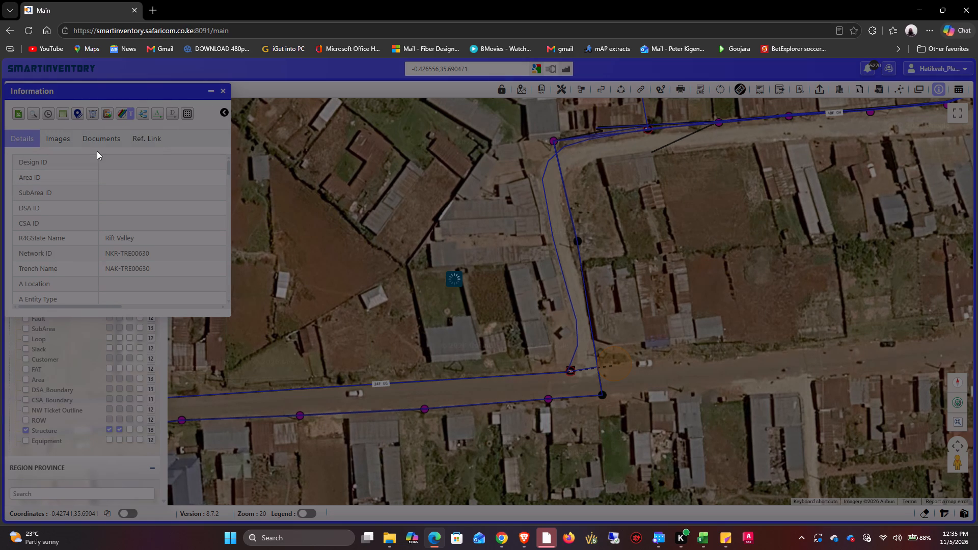
click(588, 334)
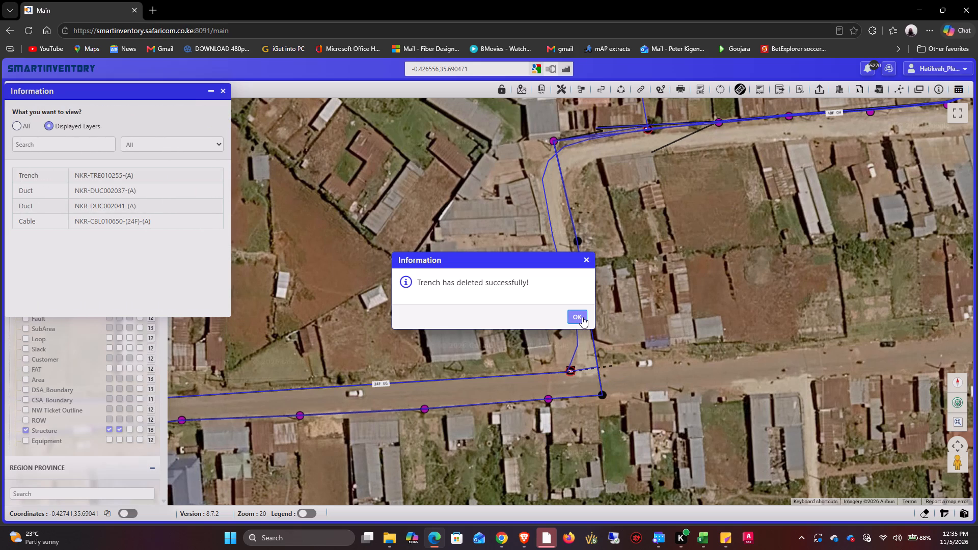
click(582, 317)
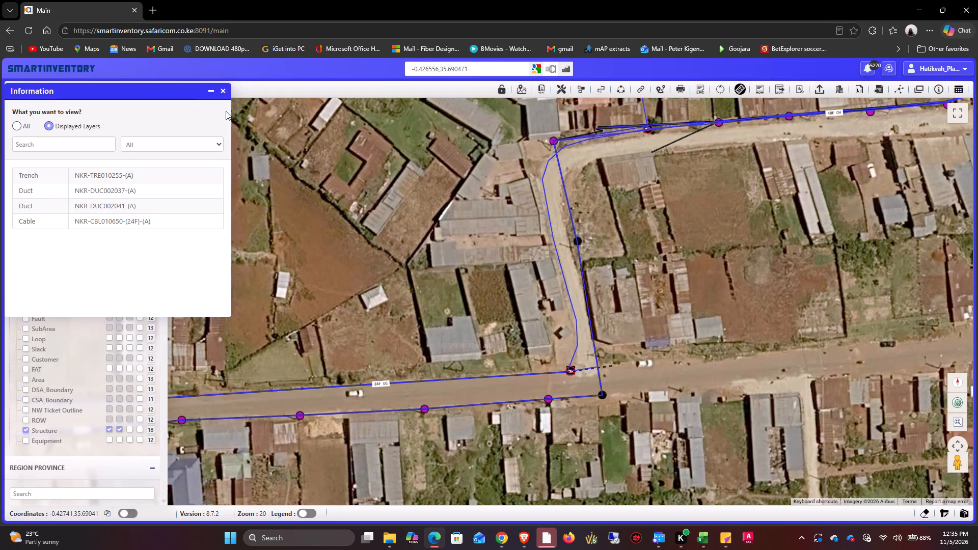
click(226, 93)
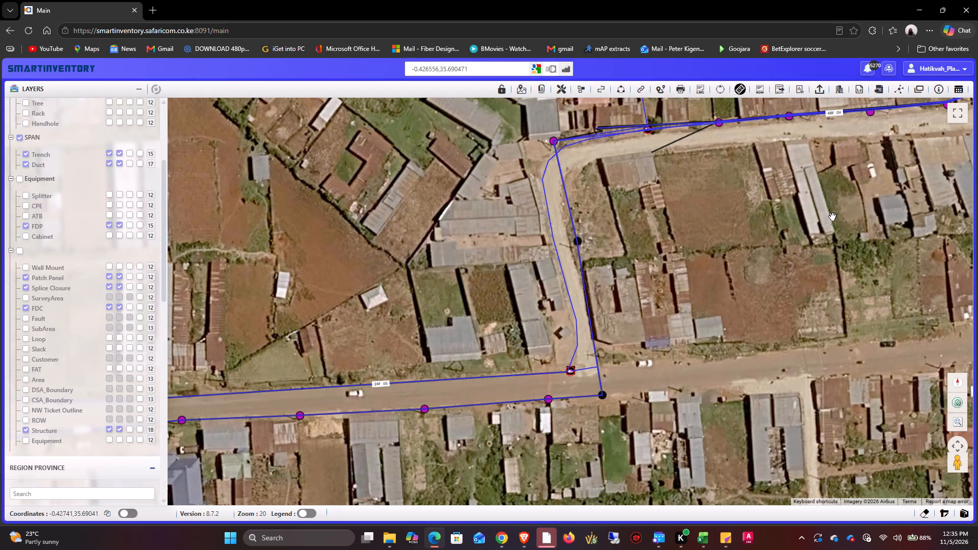
Check which cables are available for splicing at closure NKR-JCL000291, trying NKR-CBL002677 (48F) as the left cable, and cancel without splicing.
drag(690, 310, 655, 303)
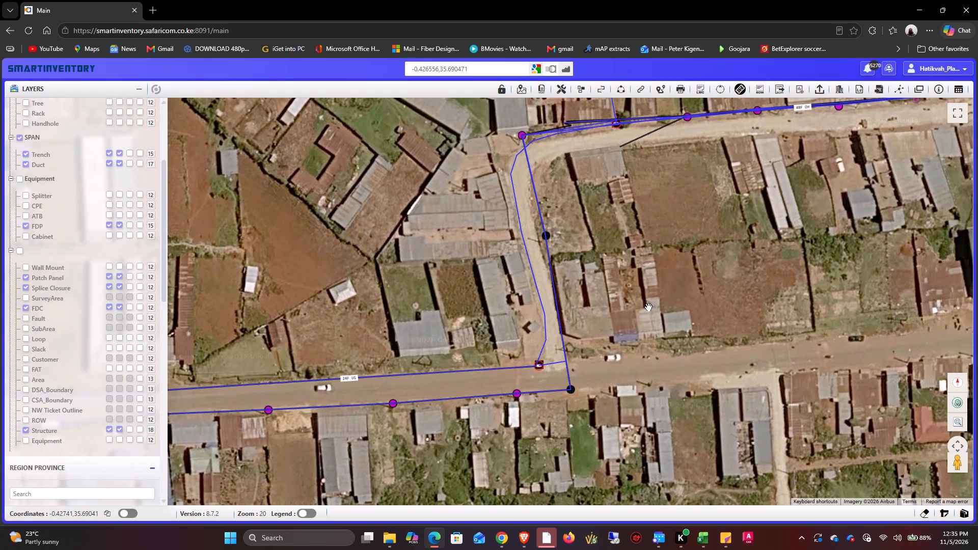
click(897, 92)
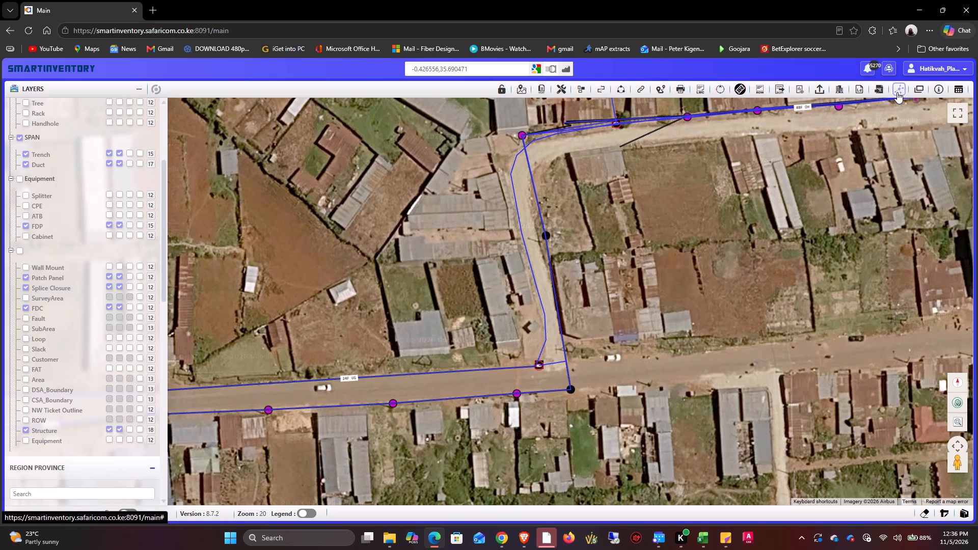
click(902, 110)
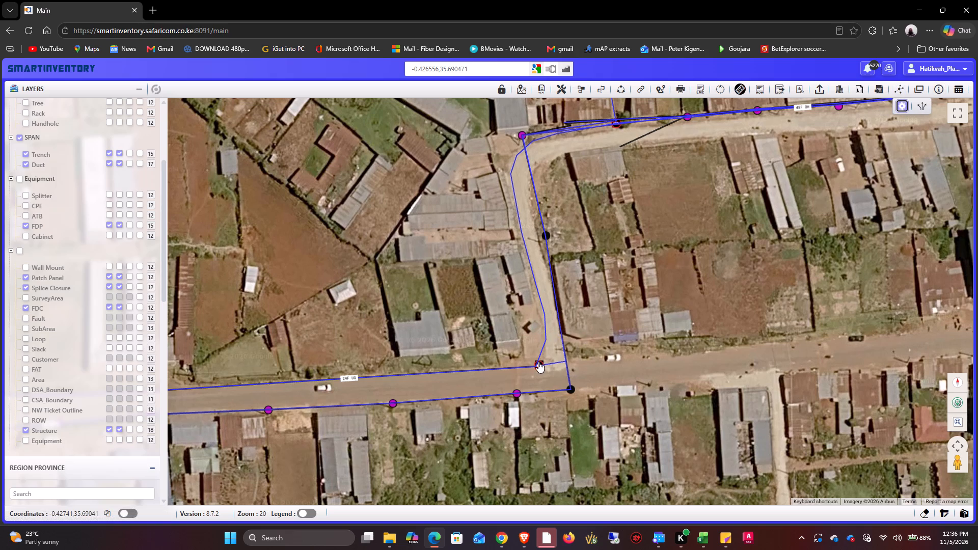
click(538, 363)
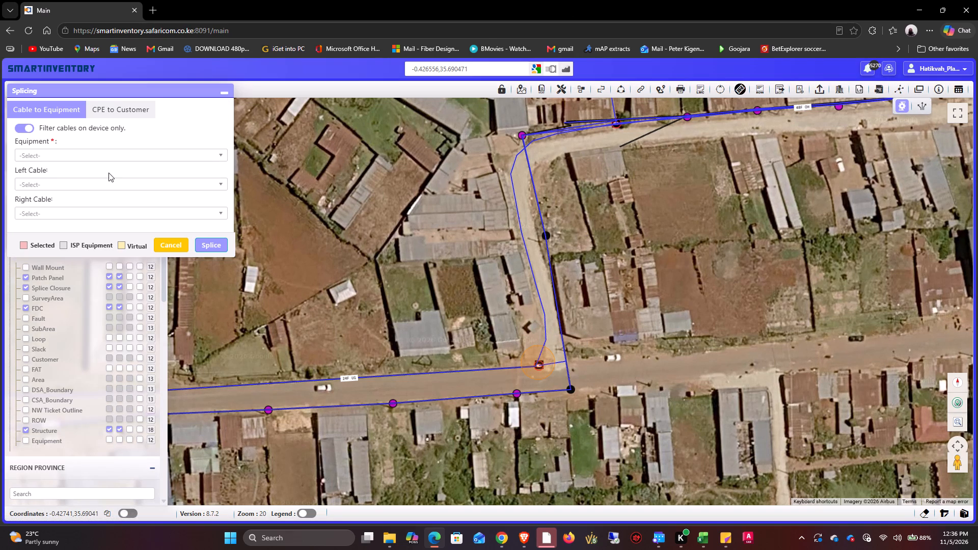
click(111, 154)
click(119, 199)
click(121, 183)
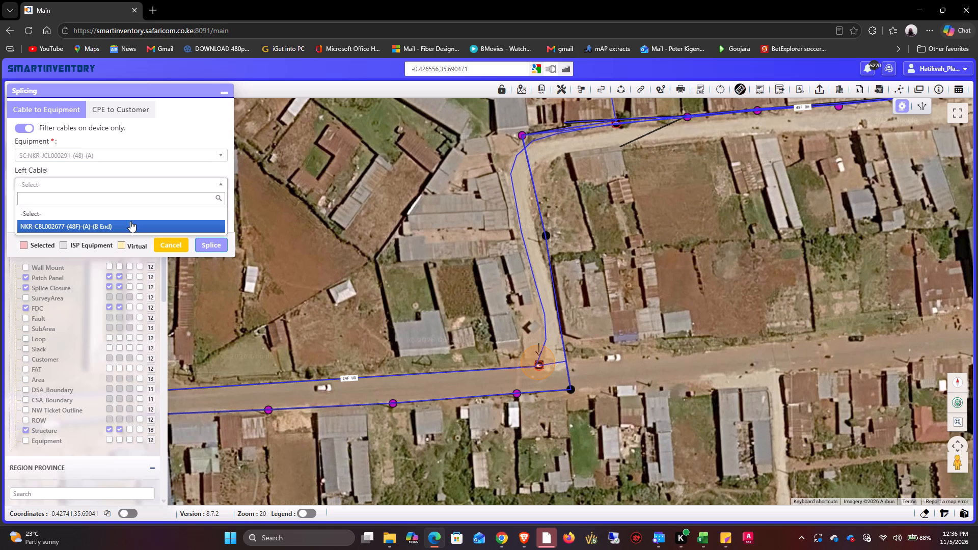
click(130, 221)
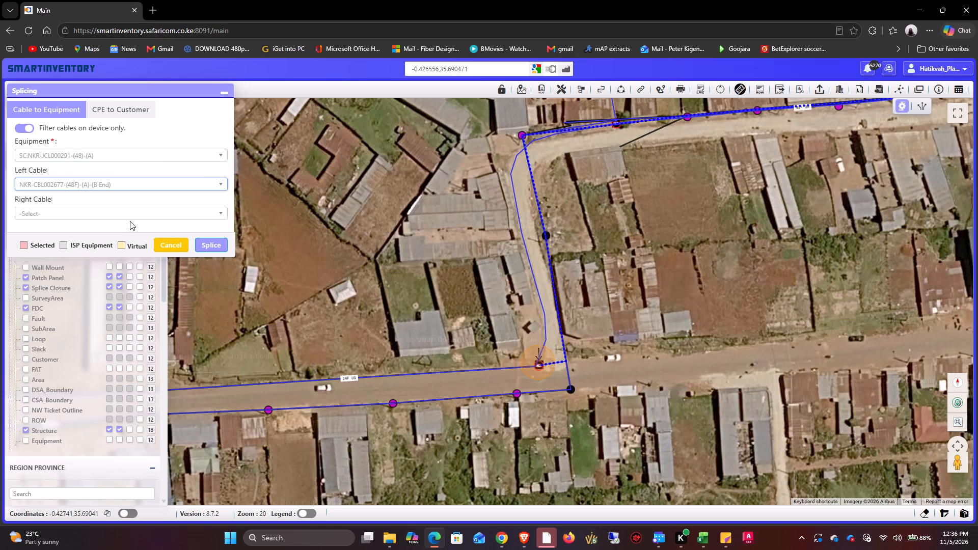
click(120, 184)
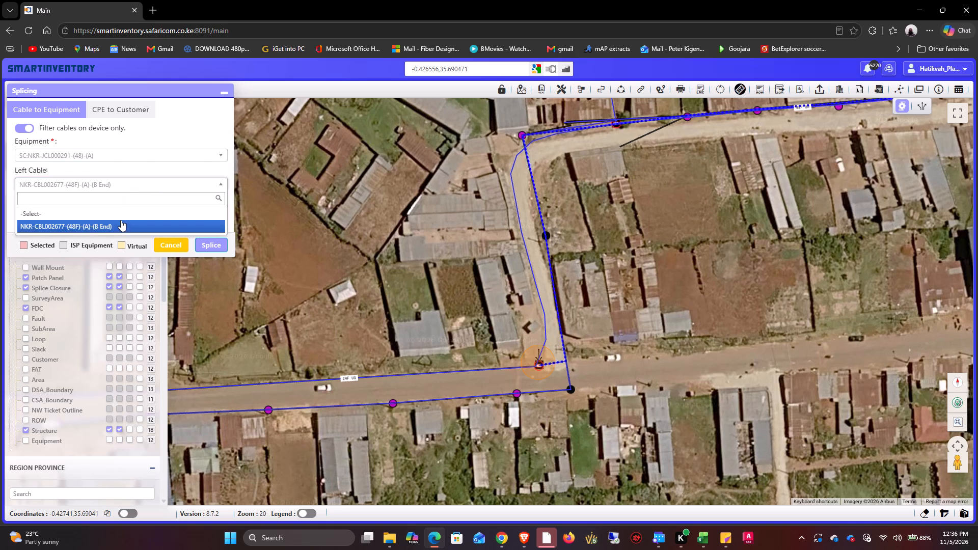
click(156, 126)
click(179, 245)
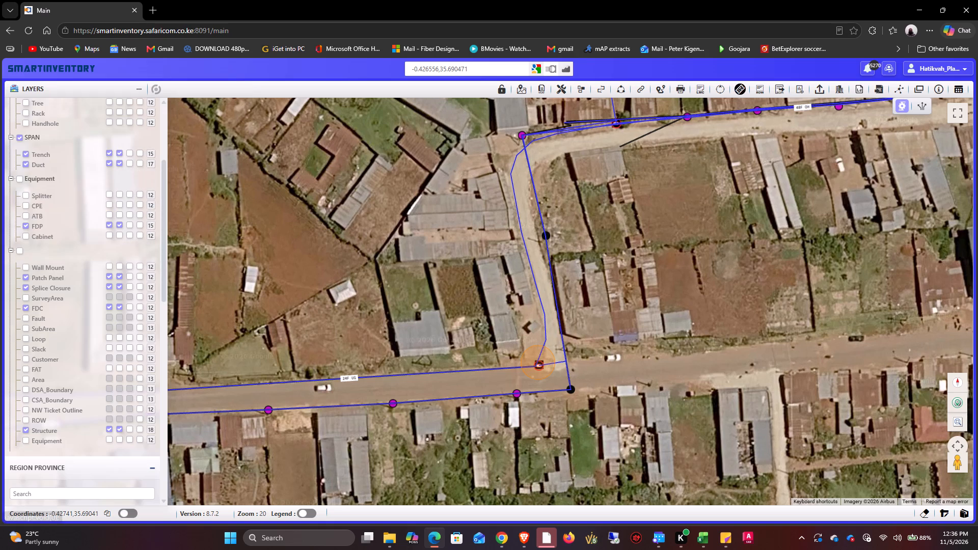
Query the elements at the southern junction manhole, examine the duct's details and its route on the map, and close the results.
click(940, 88)
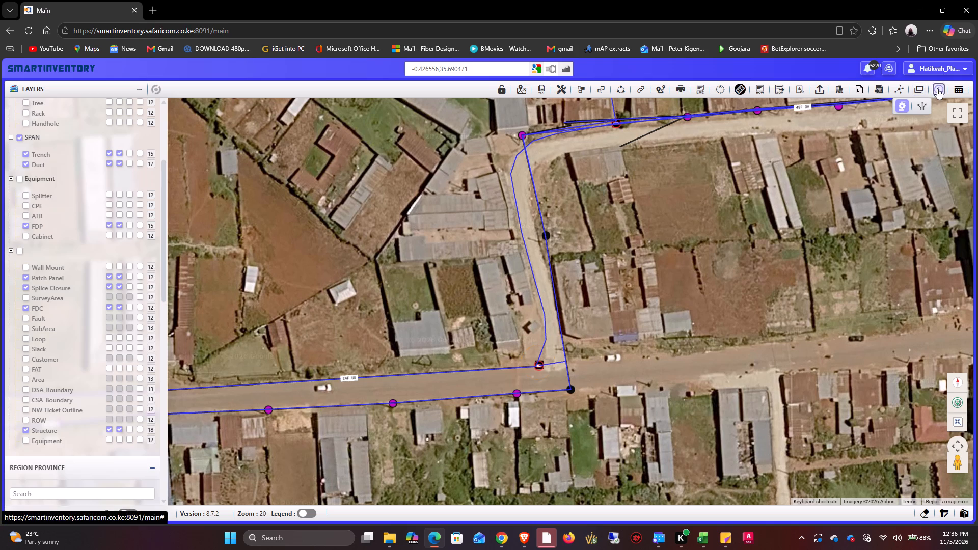
click(538, 365)
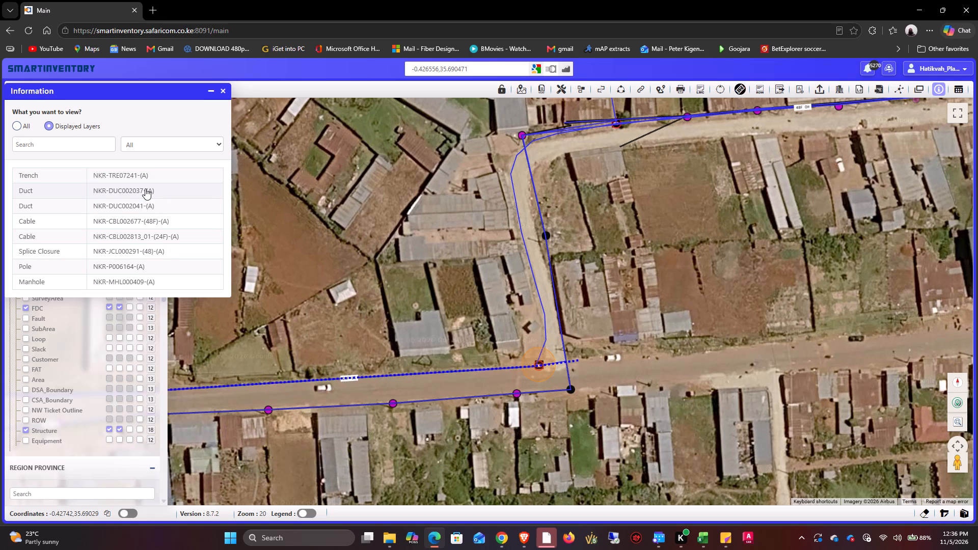
scroll(675, 317, down, 1)
scroll(675, 317, up, 1)
scroll(675, 317, down, 1)
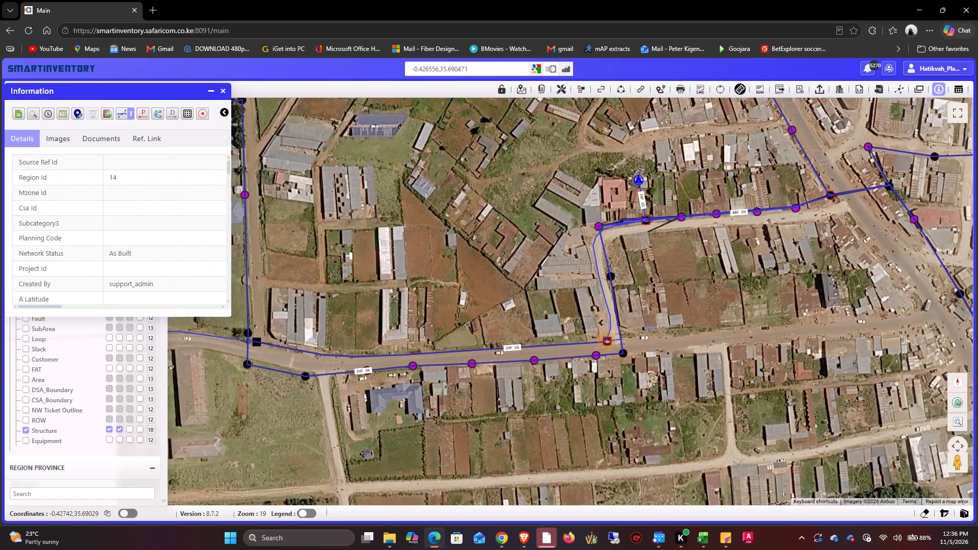
scroll(637, 323, up, 1)
scroll(637, 323, down, 1)
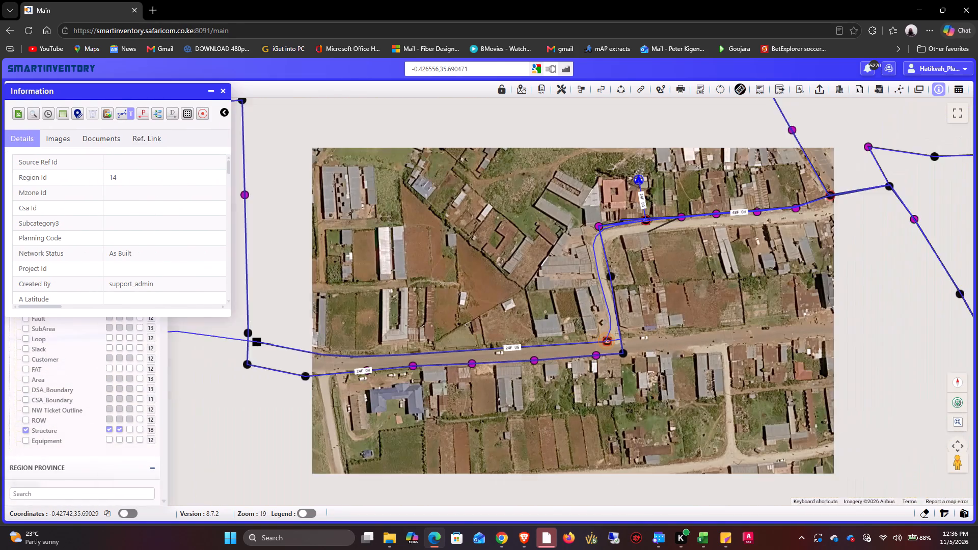
scroll(637, 323, up, 1)
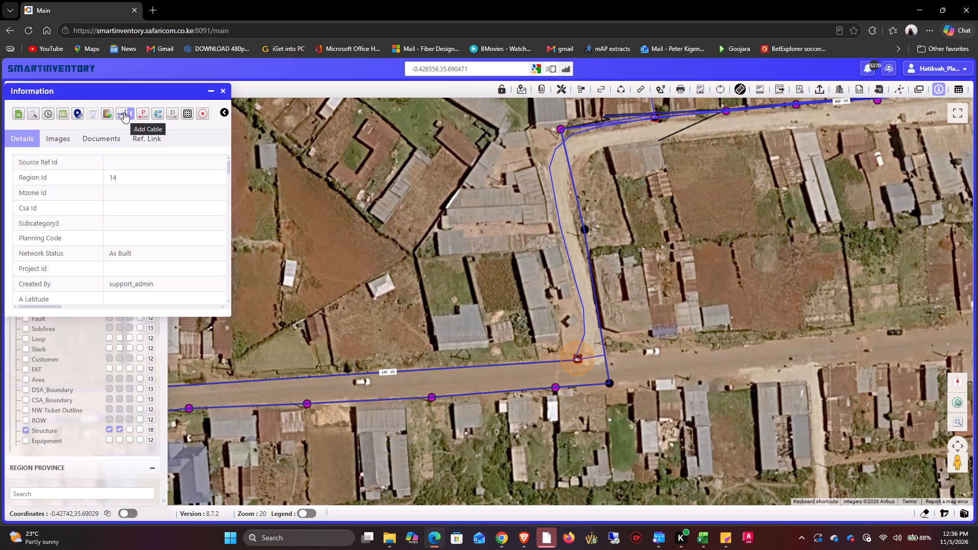
click(225, 87)
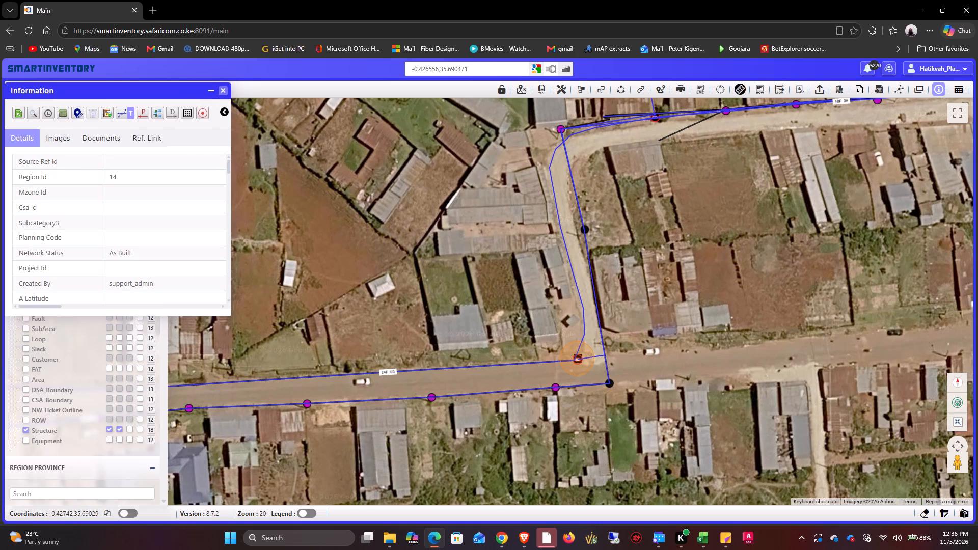
Query the elements at the junction manhole again, and check the line just west of it.
drag(600, 330, 563, 312)
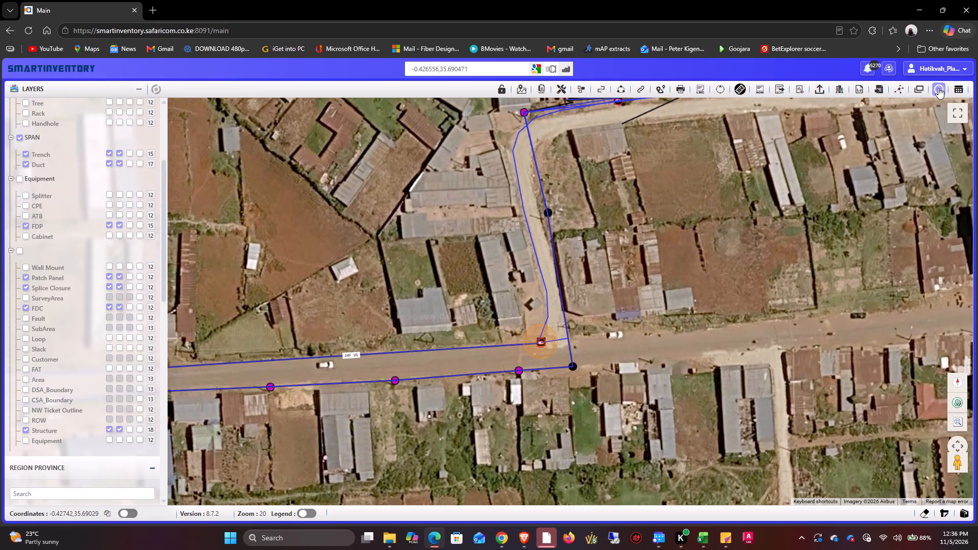
click(938, 88)
click(938, 88)
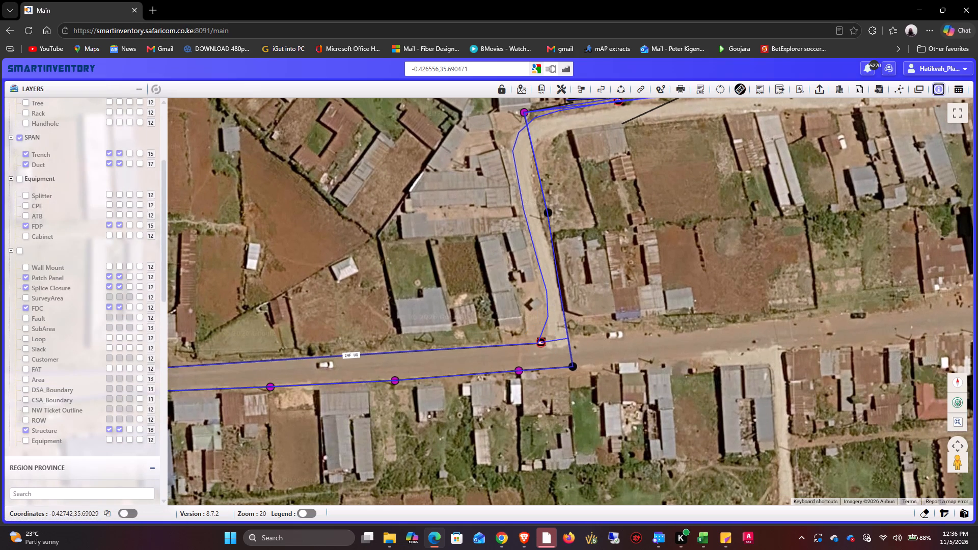
click(538, 337)
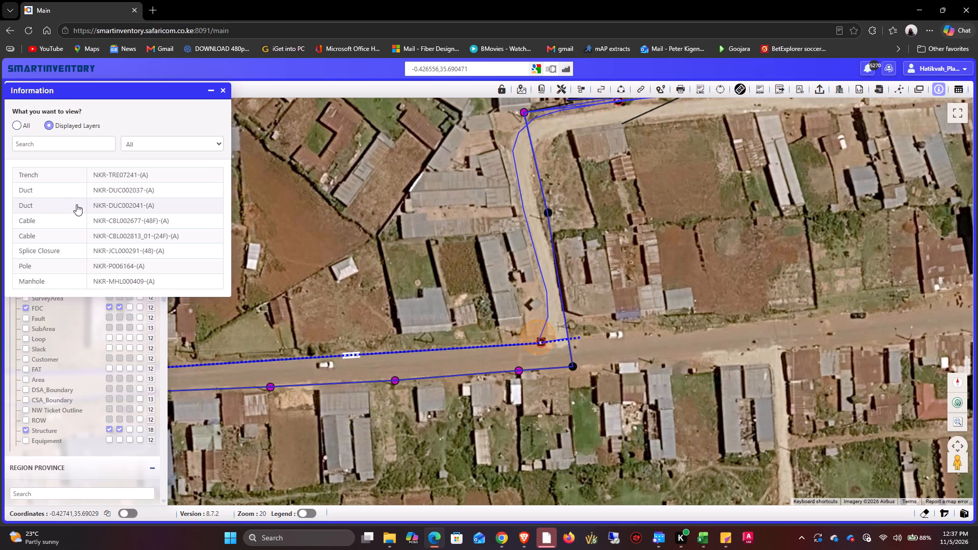
click(225, 91)
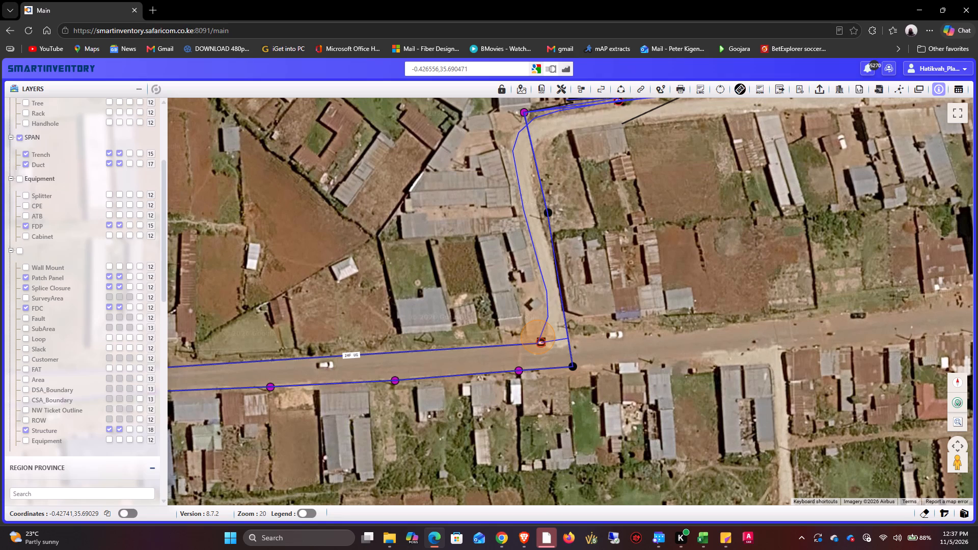
click(471, 345)
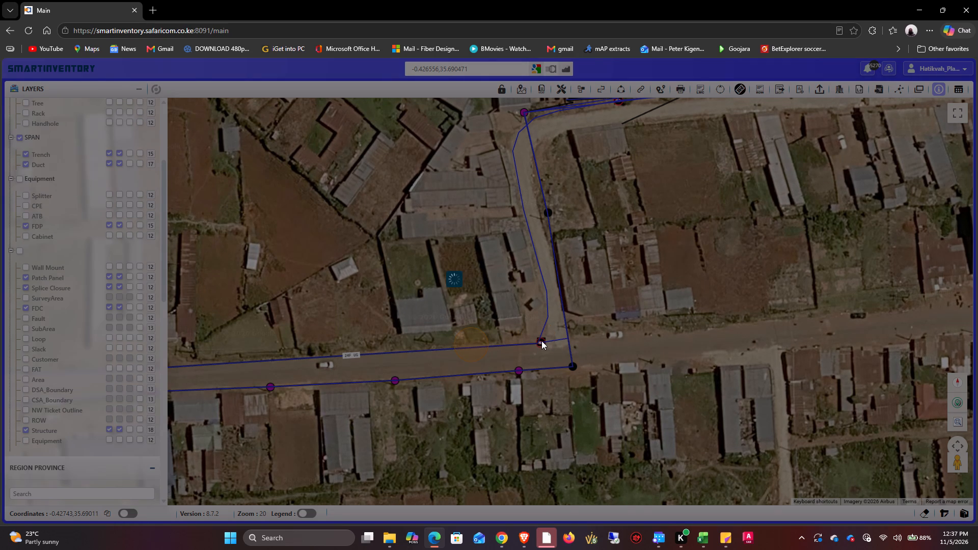
click(940, 92)
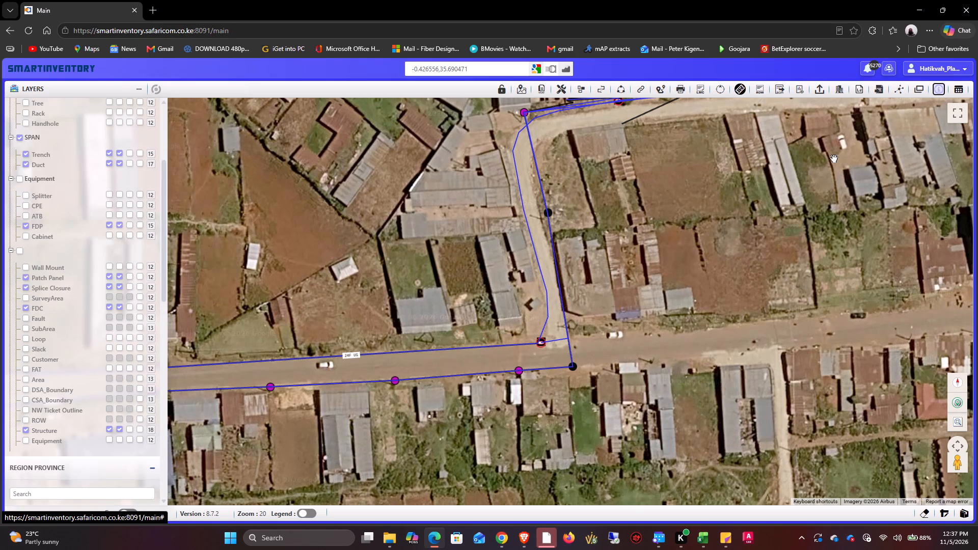
click(538, 341)
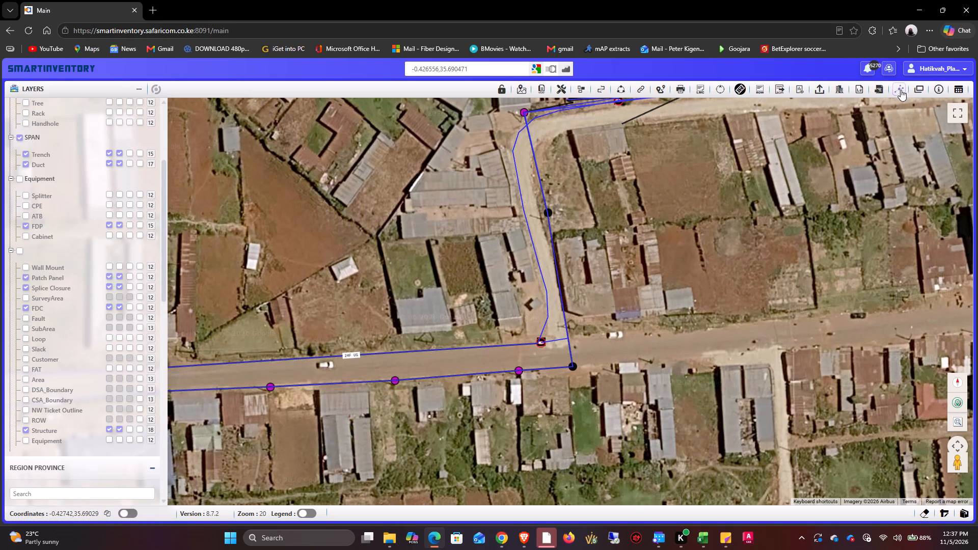
Split the 24F cable NKR-CBL002813_01 at splice closure NKR-JCL000291 into two cables, keeping the calculated names and lengths.
click(934, 88)
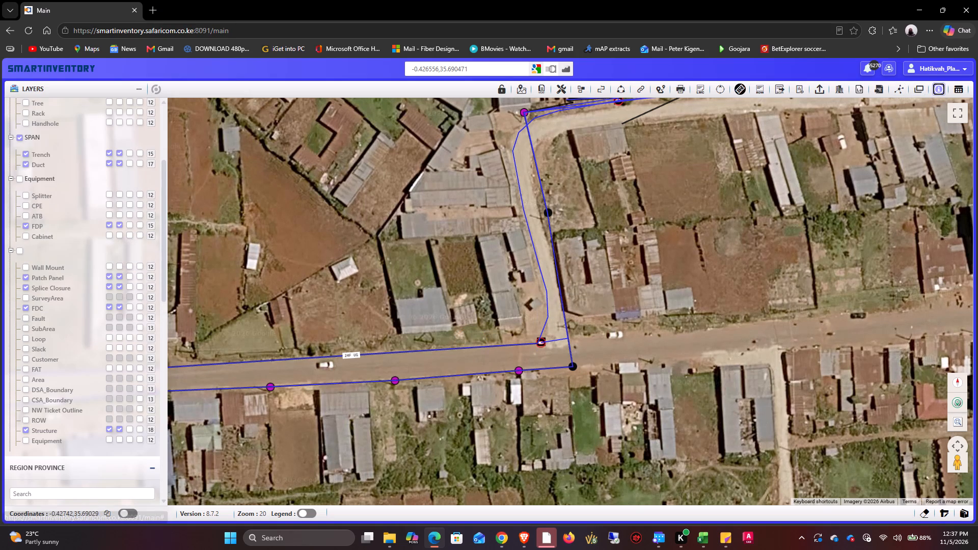
click(539, 339)
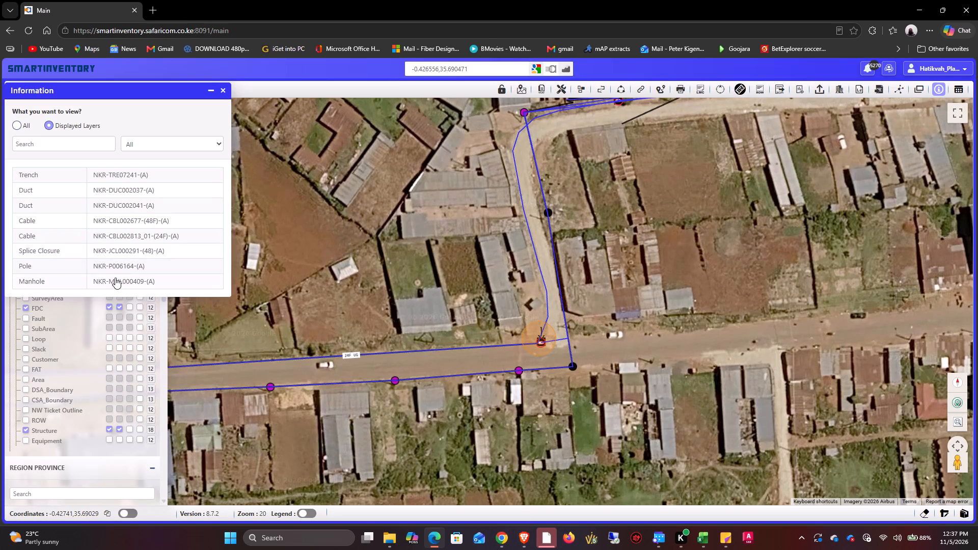
click(115, 255)
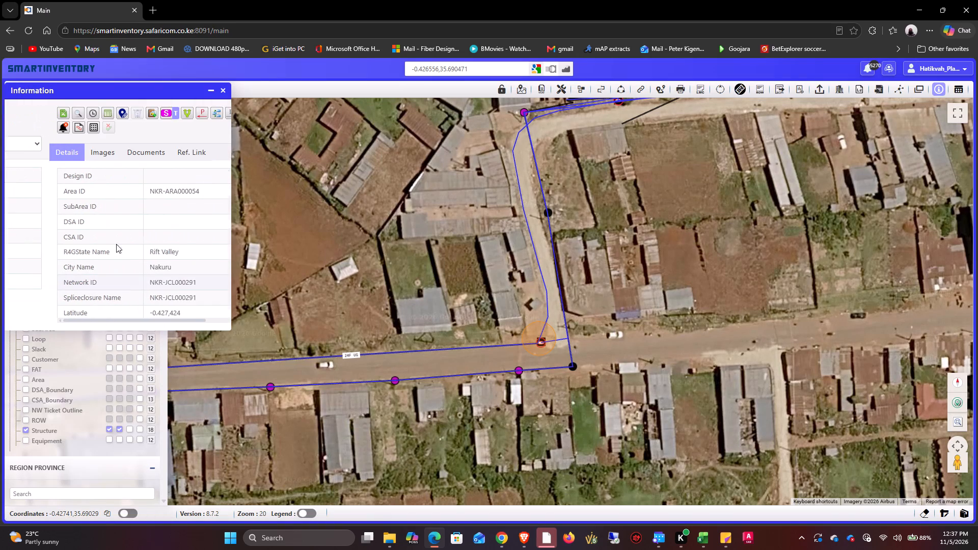
click(141, 109)
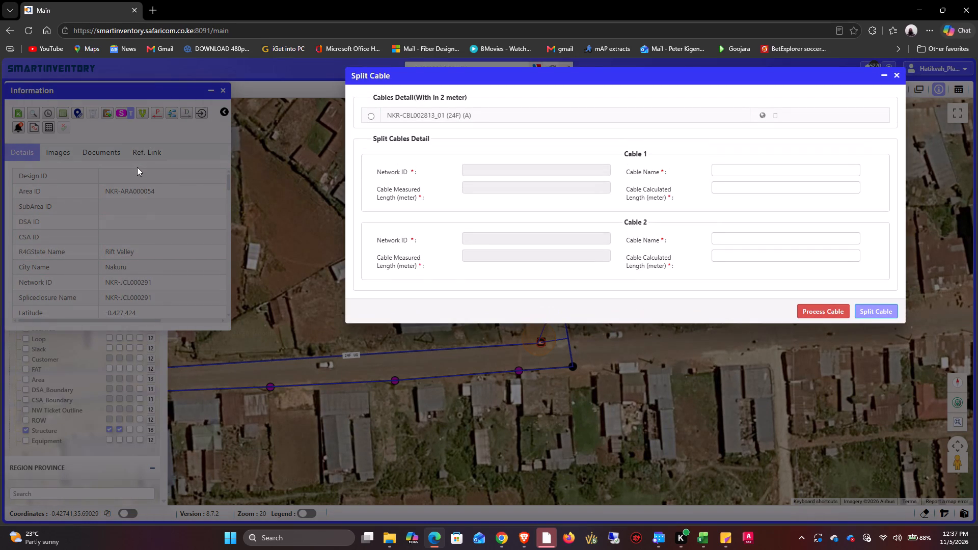
click(369, 117)
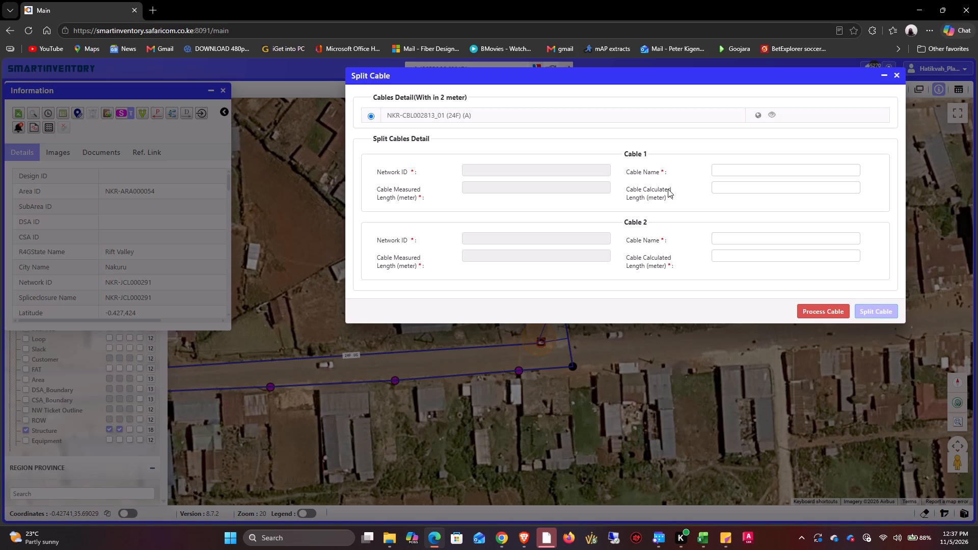
click(834, 315)
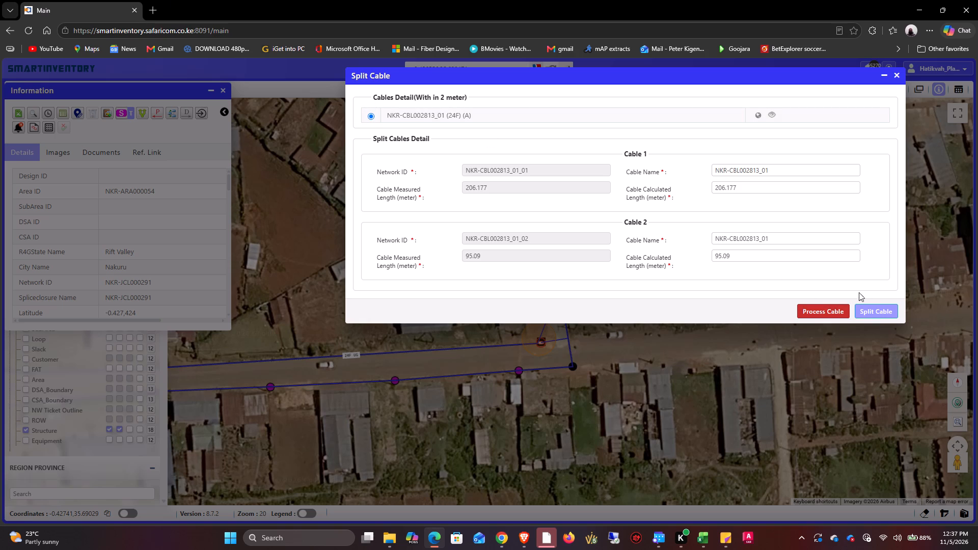
click(880, 309)
click(585, 350)
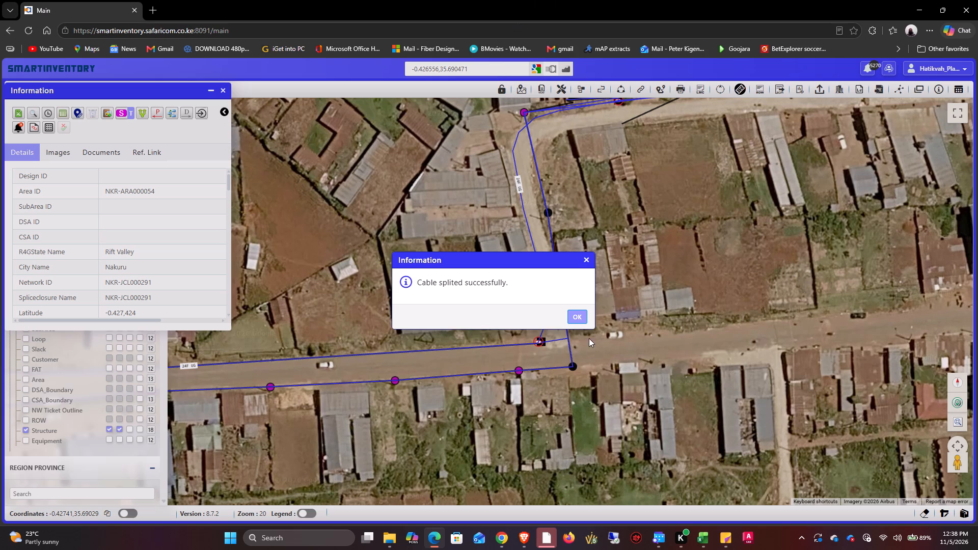
click(582, 318)
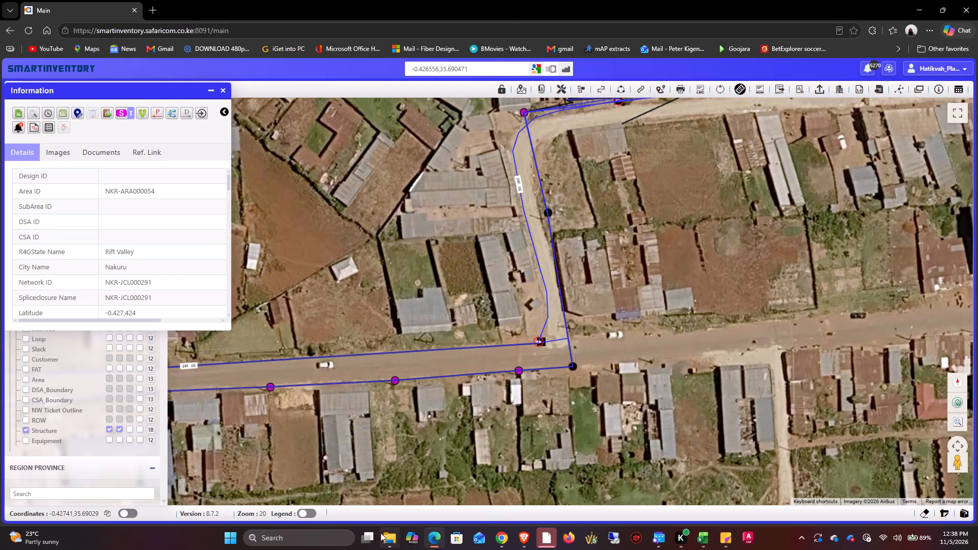
click(381, 533)
double_click(279, 91)
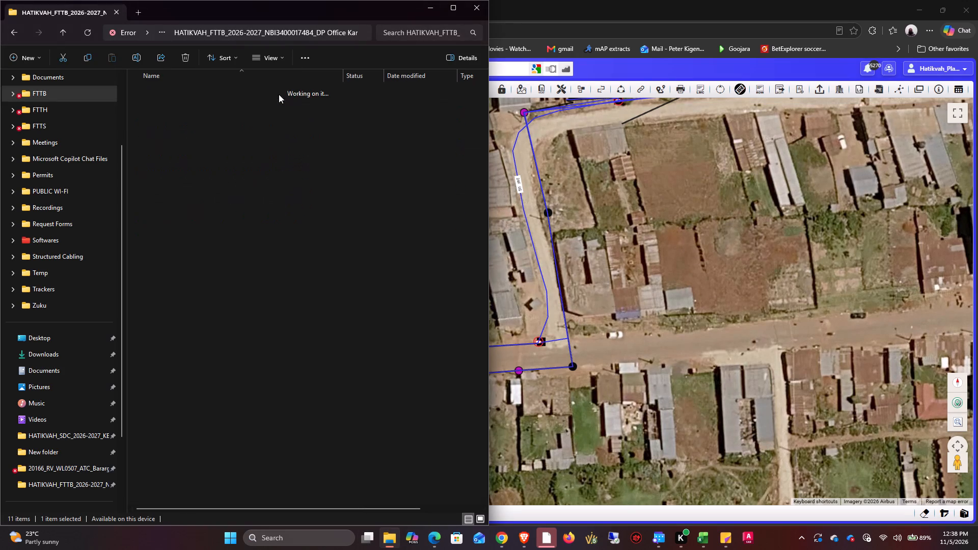
double_click(276, 173)
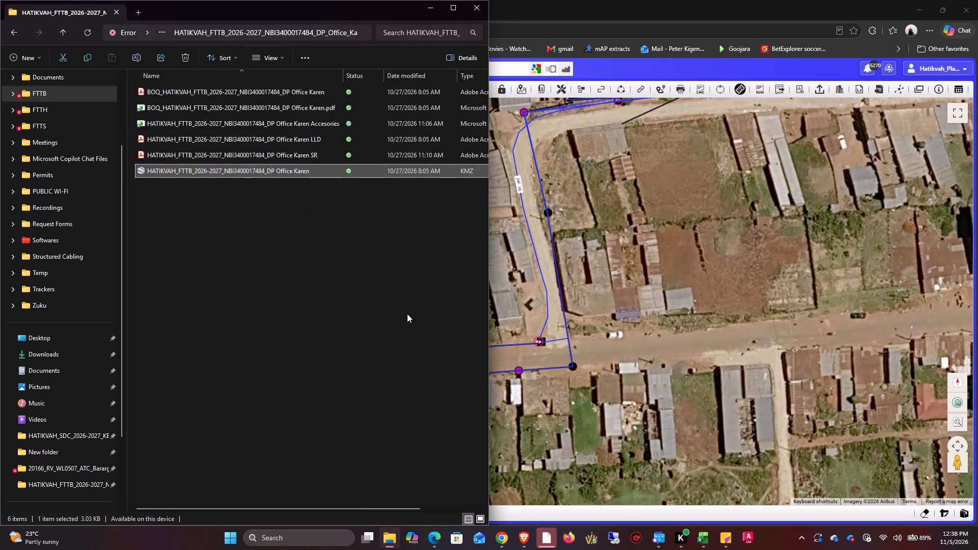
click(294, 174)
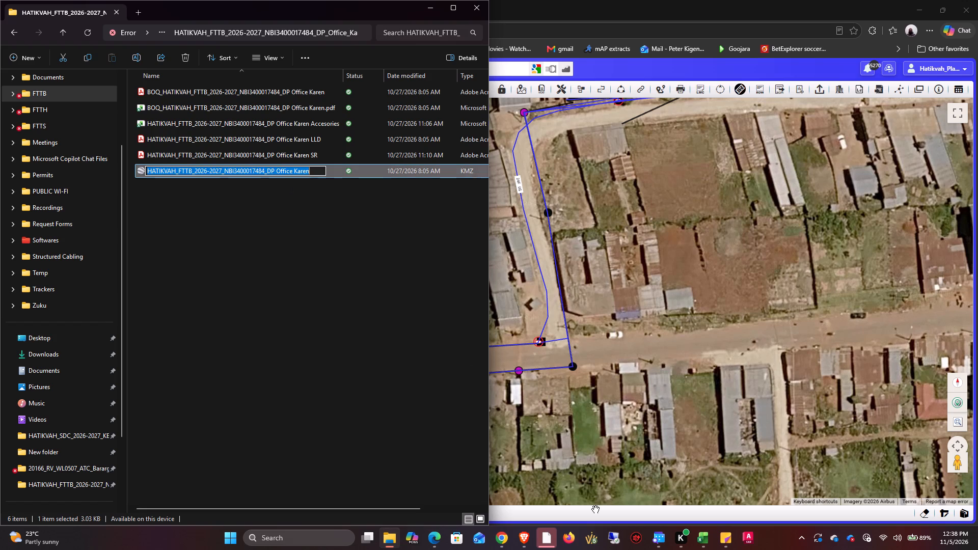
click(544, 539)
click(495, 302)
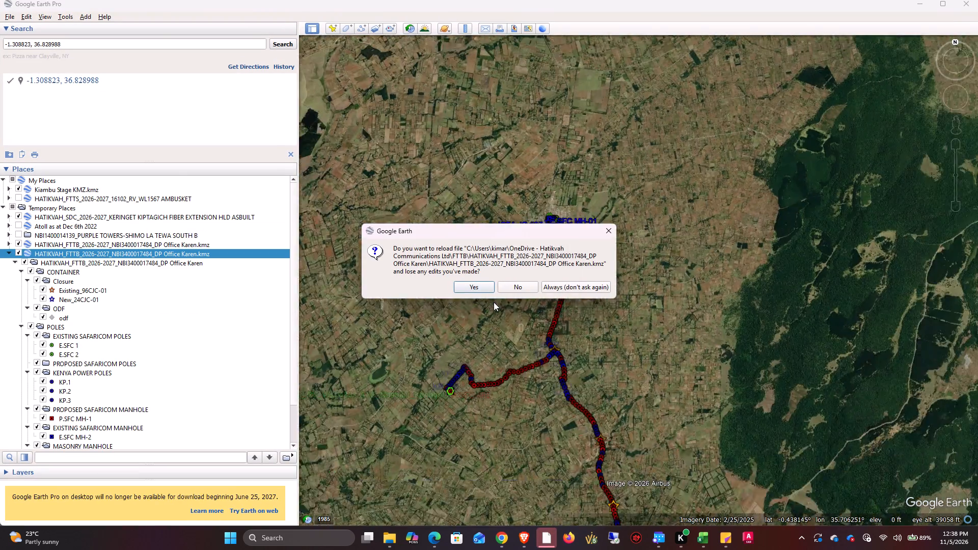
click(611, 231)
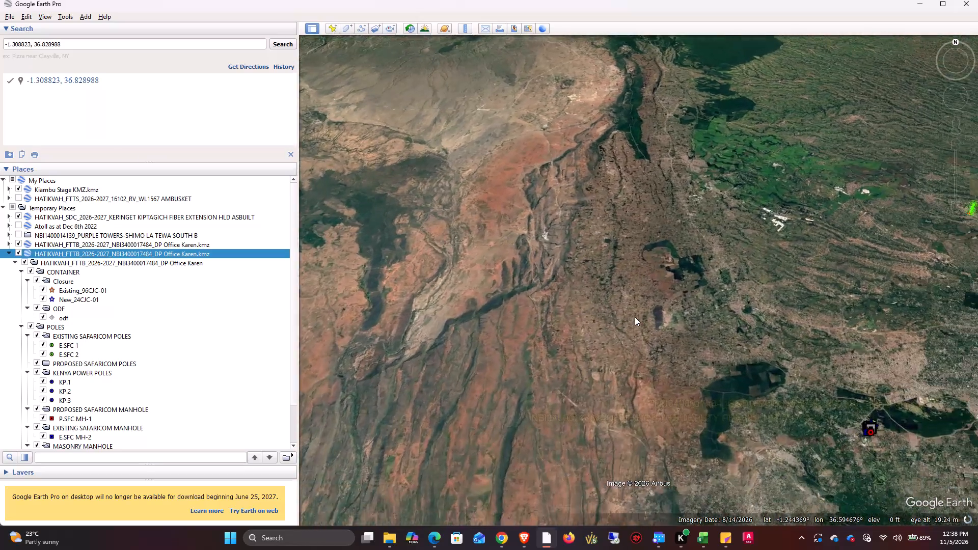
Examine the DP Office Karen fiber route, poles, manholes and closures around the site from above.
scroll(687, 326, up, 9)
scroll(687, 316, down, 2)
scroll(687, 316, up, 4)
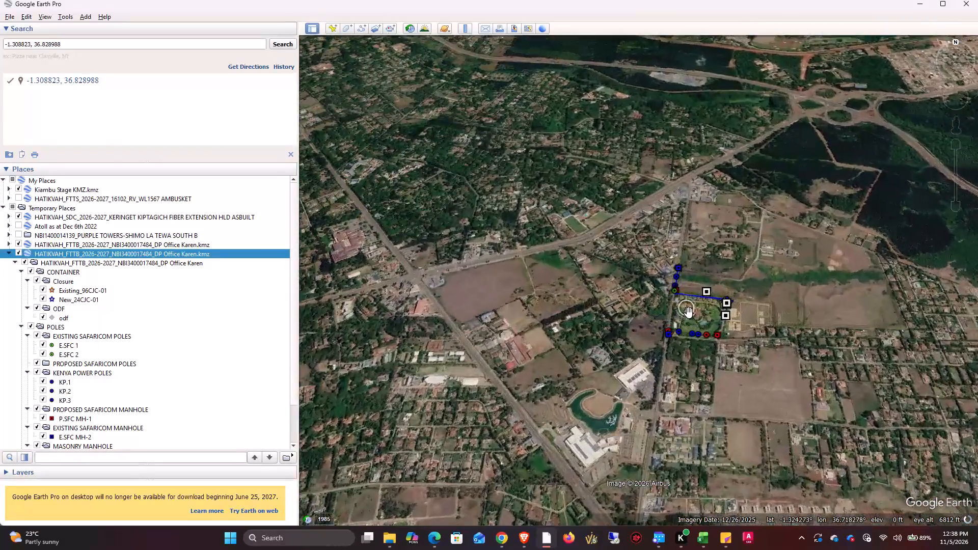
scroll(689, 313, up, 8)
drag(692, 349, 614, 360)
scroll(616, 362, up, 3)
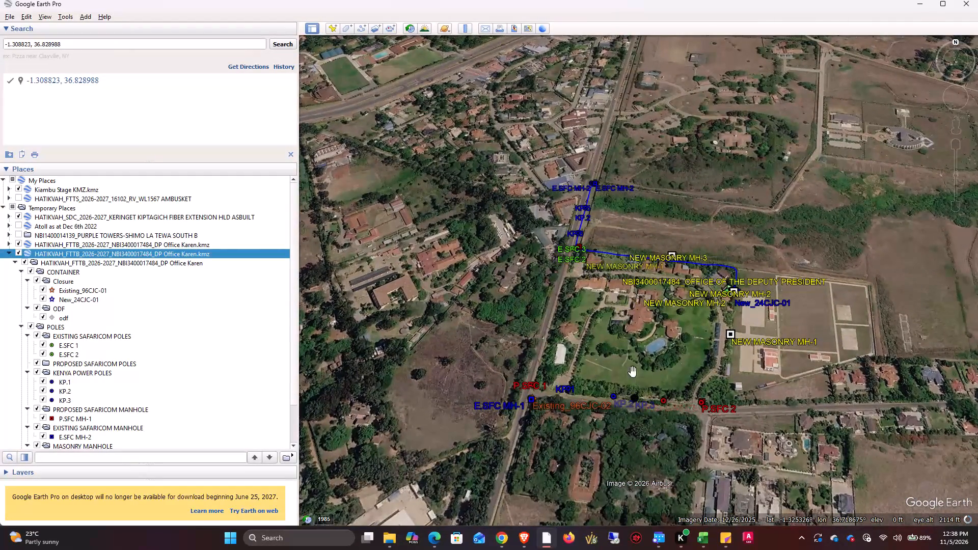
middle_drag(633, 368, 628, 269)
drag(606, 372, 600, 338)
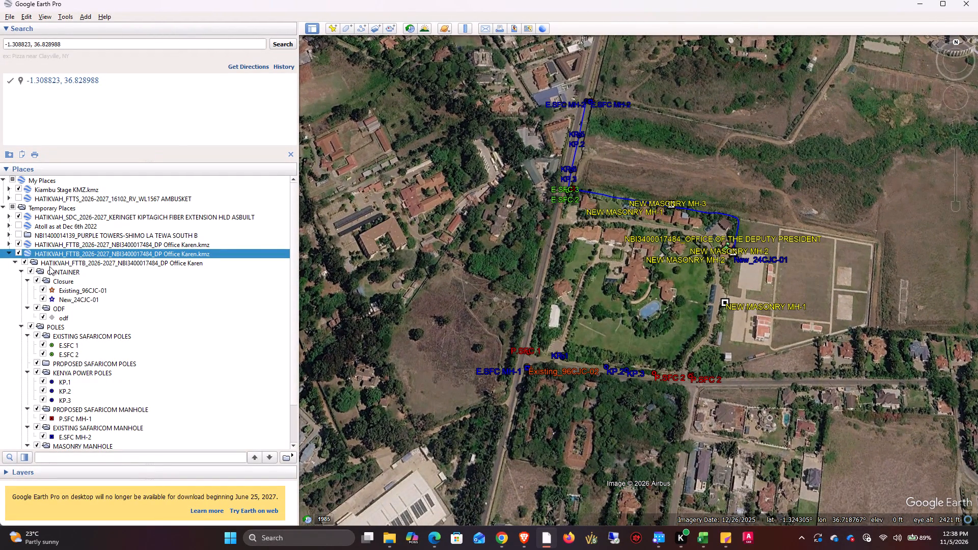
Hide the first of the two DP Office Karen KMZ entries, collapse the second, and return to the network map in the browser.
click(19, 245)
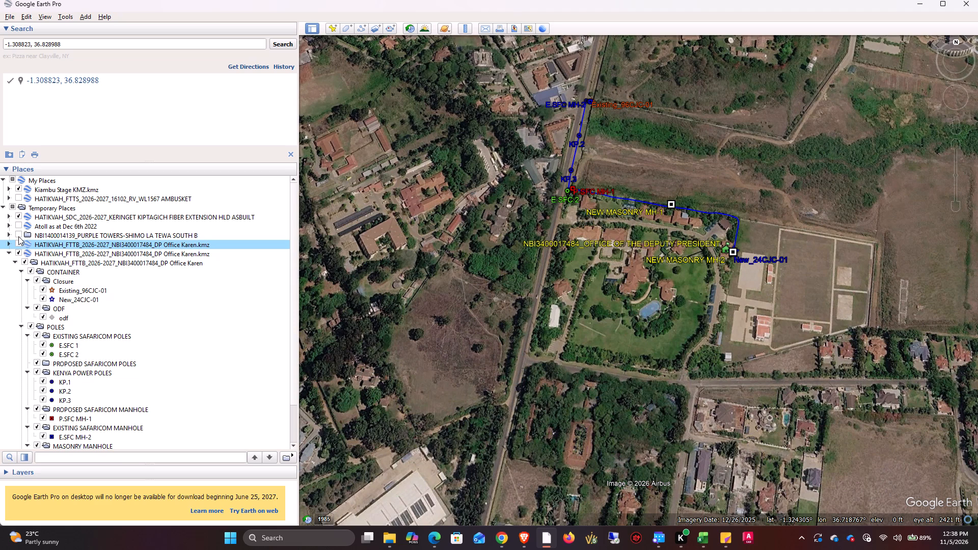
click(8, 253)
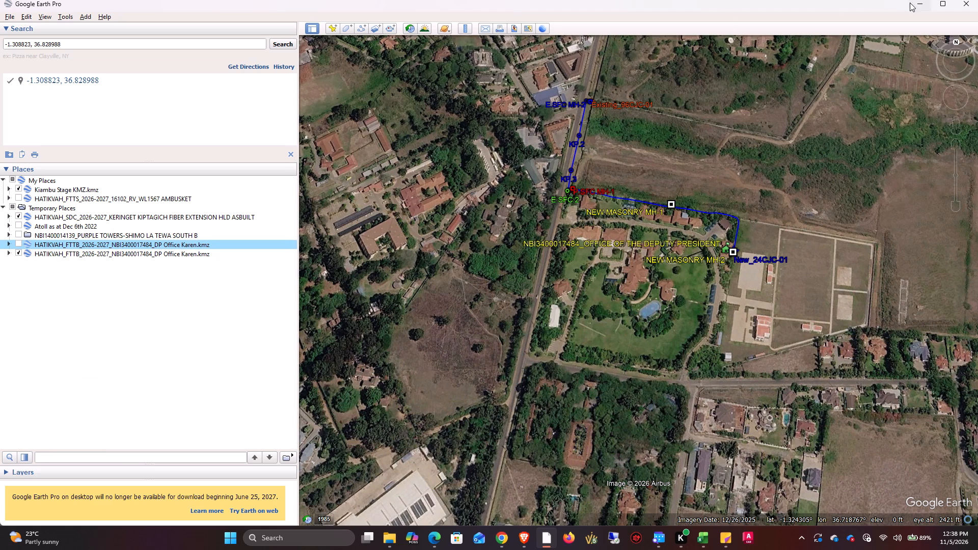
click(920, 3)
click(595, 5)
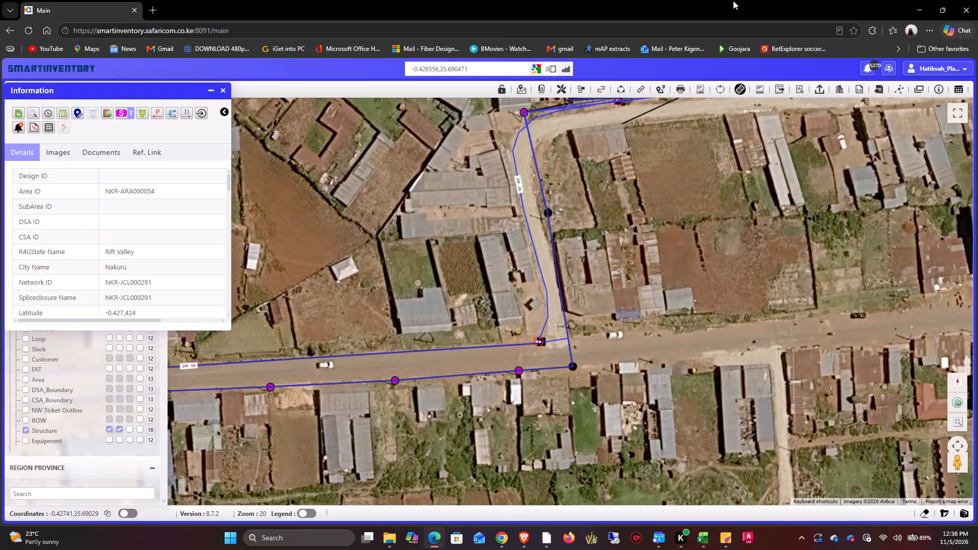
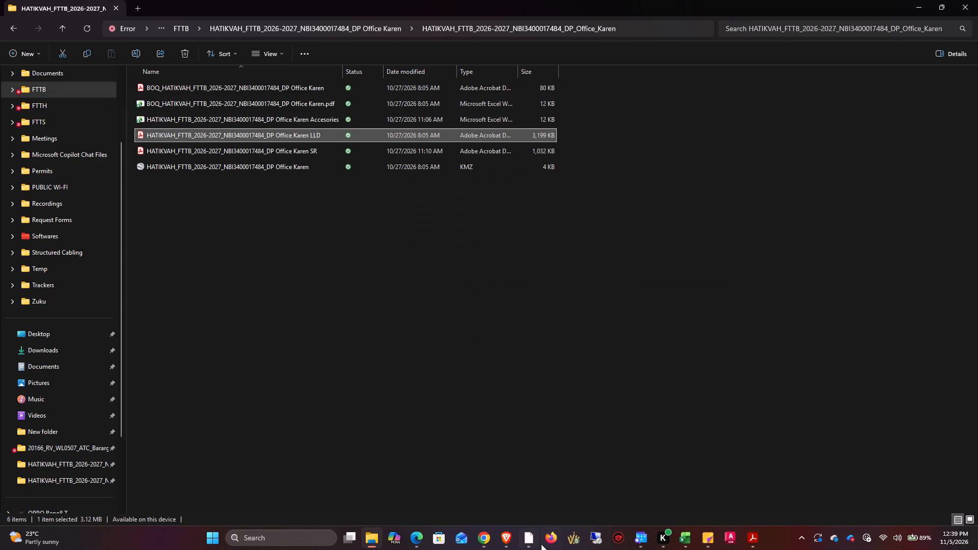
Switch to Google Earth and check the length of the 24C ADSS-CABLE-Secondary Route path in its properties.
click(537, 542)
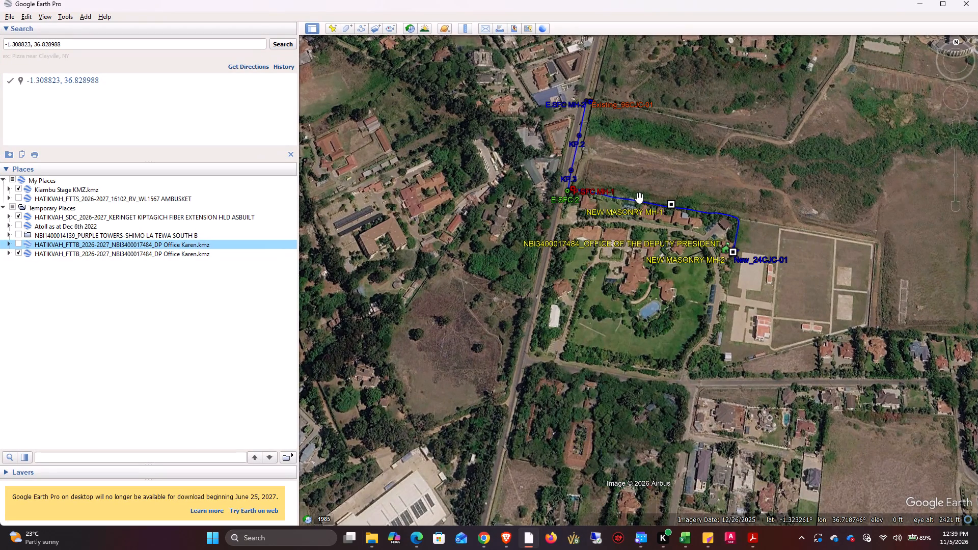
right_click(637, 200)
click(674, 328)
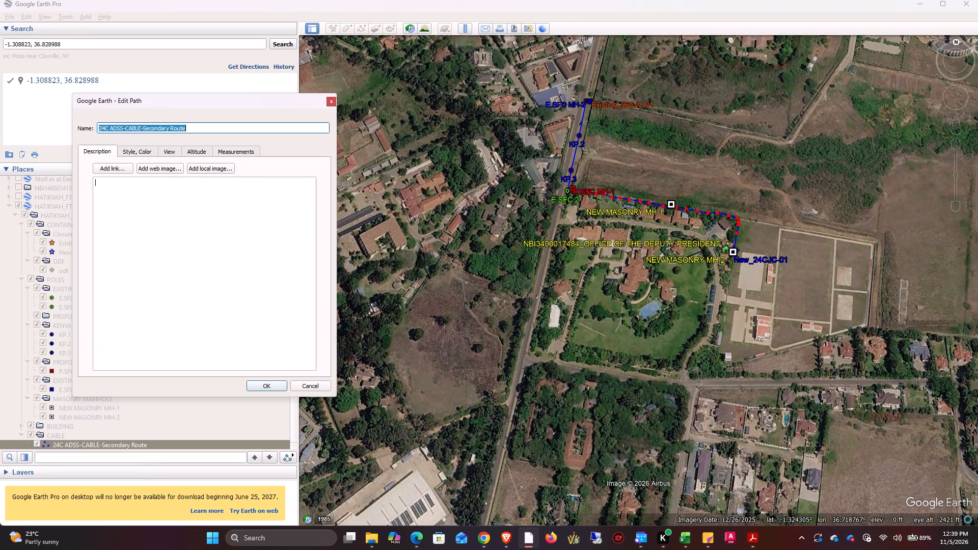
click(236, 151)
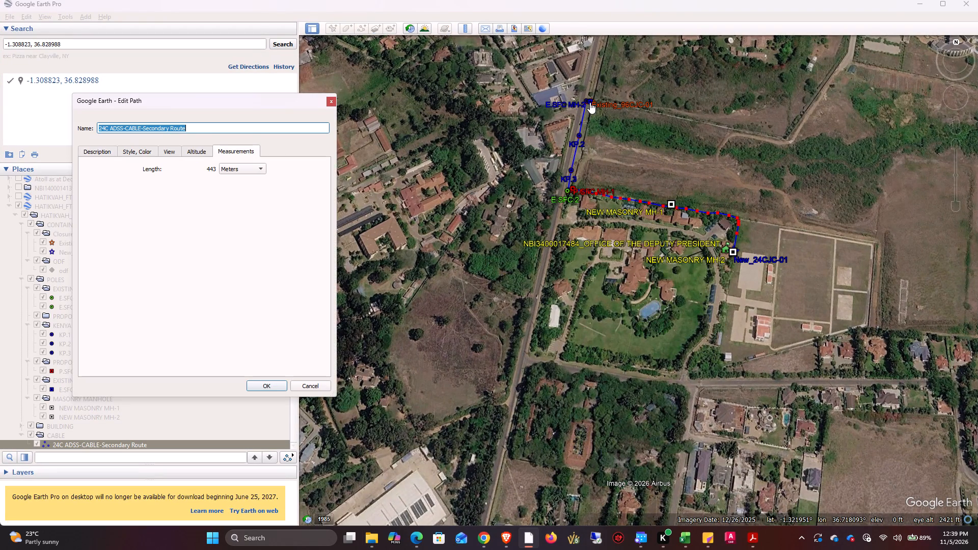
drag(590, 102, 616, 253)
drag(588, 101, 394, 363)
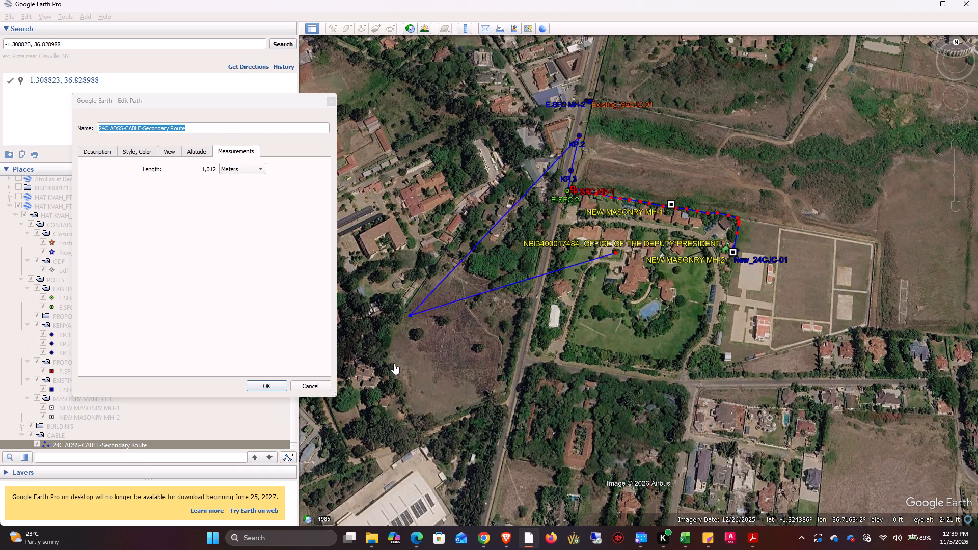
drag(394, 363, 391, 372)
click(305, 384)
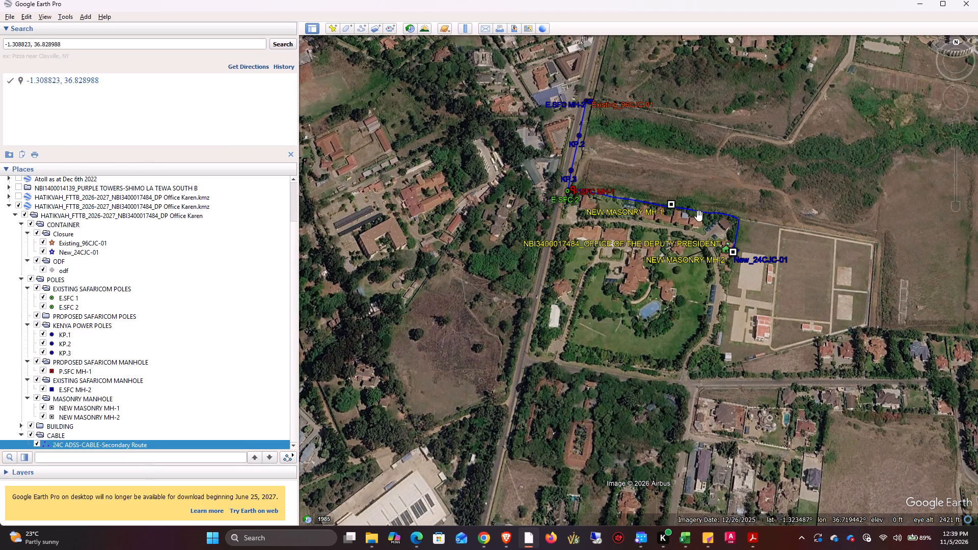
Reopen the 24C ADSS-CABLE-Secondary Route path's properties and examine its route from E.SFC MH-2 to New_24CJC-01 at the Deputy President's office.
right_click(702, 211)
click(744, 341)
scroll(718, 204, up, 2)
scroll(718, 204, down, 1)
scroll(718, 203, up, 5)
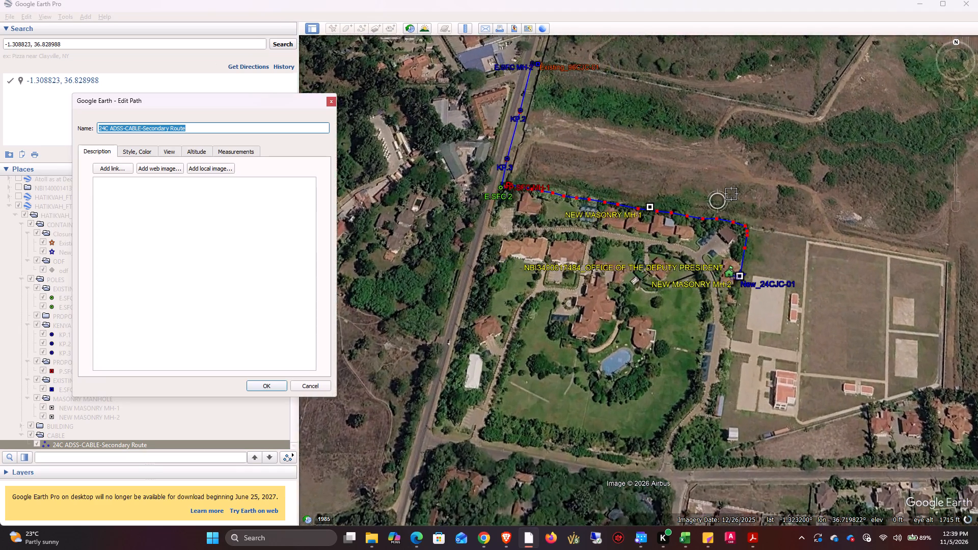
scroll(731, 194, up, 16)
scroll(759, 282, up, 2)
scroll(760, 285, down, 1)
scroll(760, 285, up, 2)
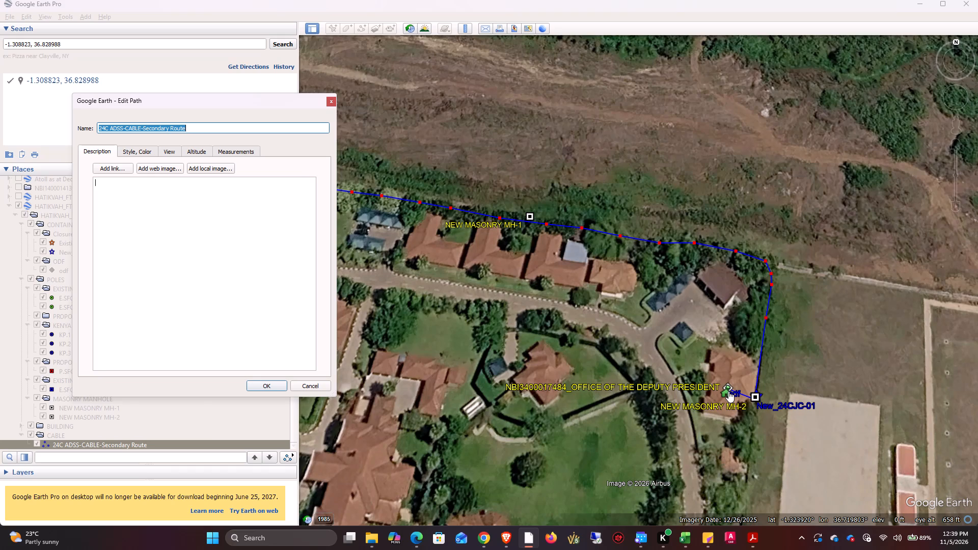
scroll(819, 356, down, 2)
scroll(821, 358, up, 1)
scroll(822, 358, down, 1)
scroll(822, 358, up, 1)
scroll(737, 307, down, 4)
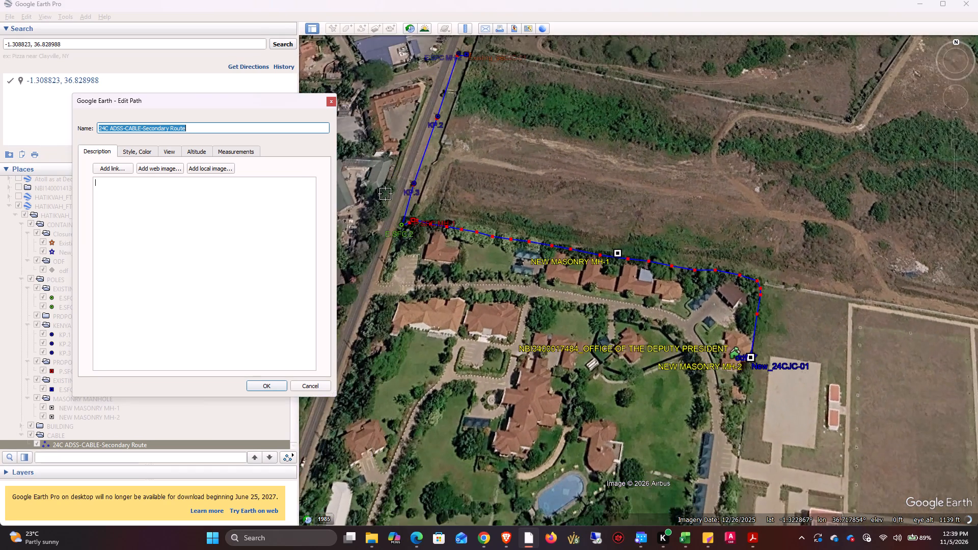
scroll(386, 199, up, 4)
Check the 24C secondary route's length again, close its properties without changes, and look over the whole route.
click(255, 152)
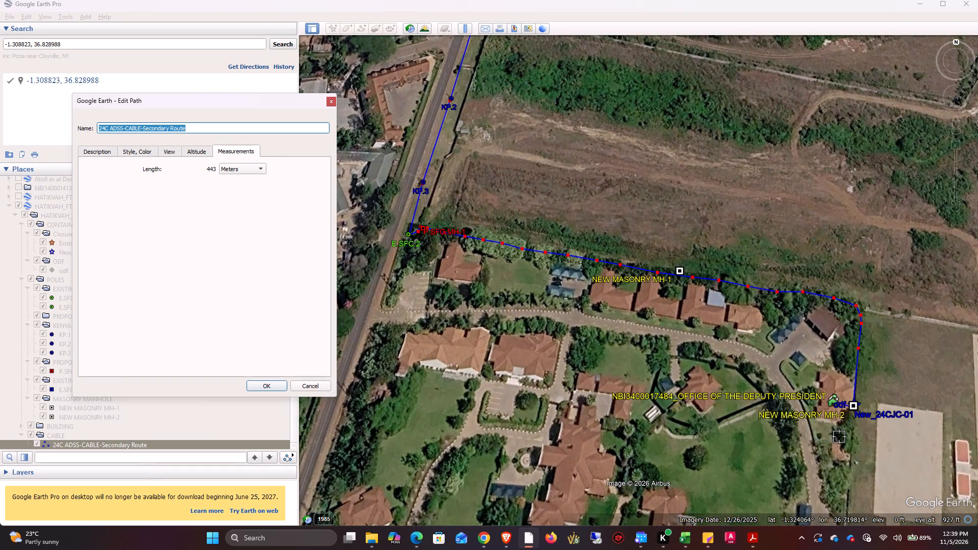
scroll(839, 436, down, 2)
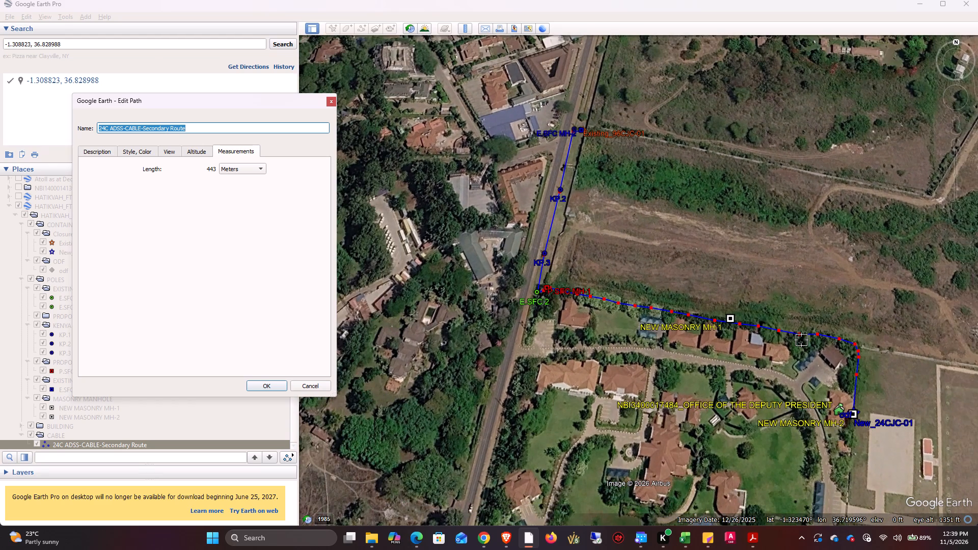
scroll(802, 340, up, 1)
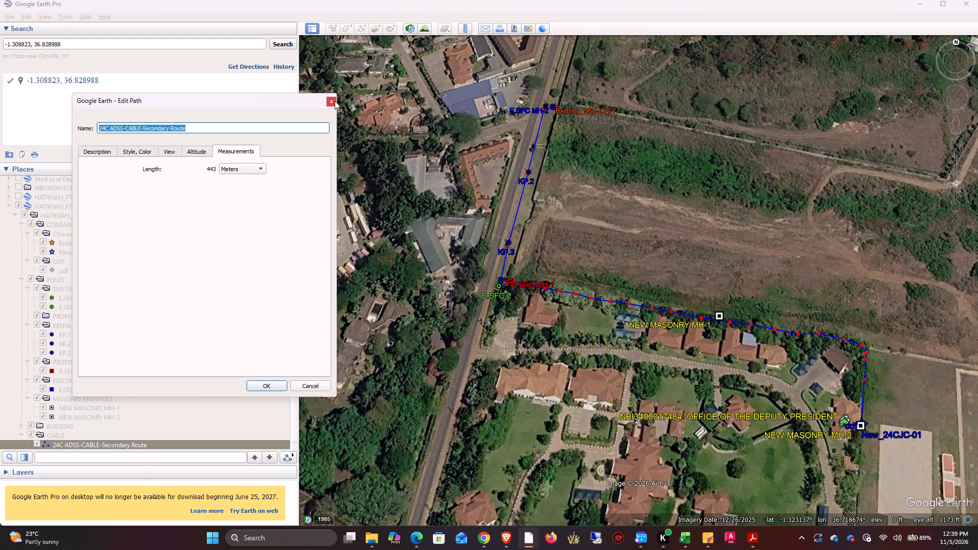
click(334, 101)
drag(642, 342, 592, 278)
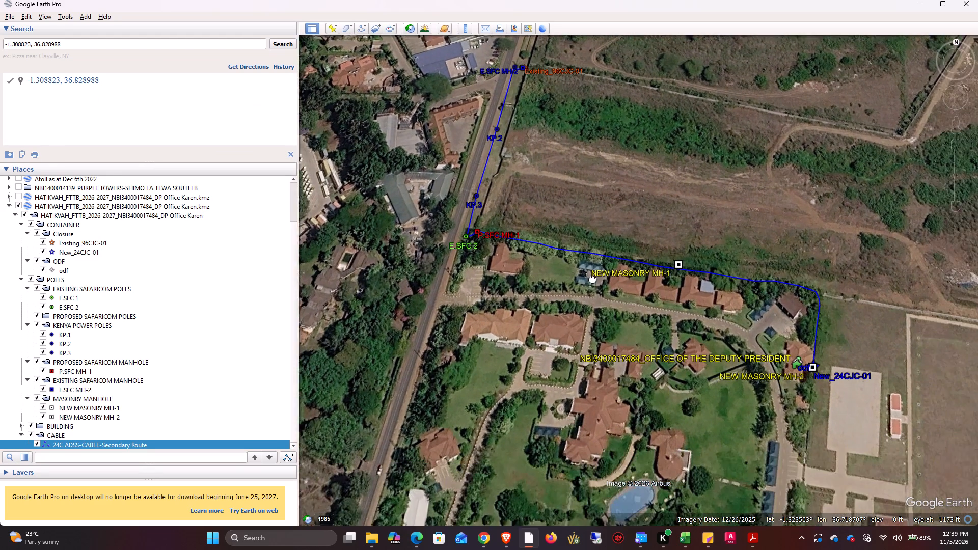
drag(592, 278, 590, 277)
middle_drag(621, 319, 626, 239)
drag(626, 210, 645, 276)
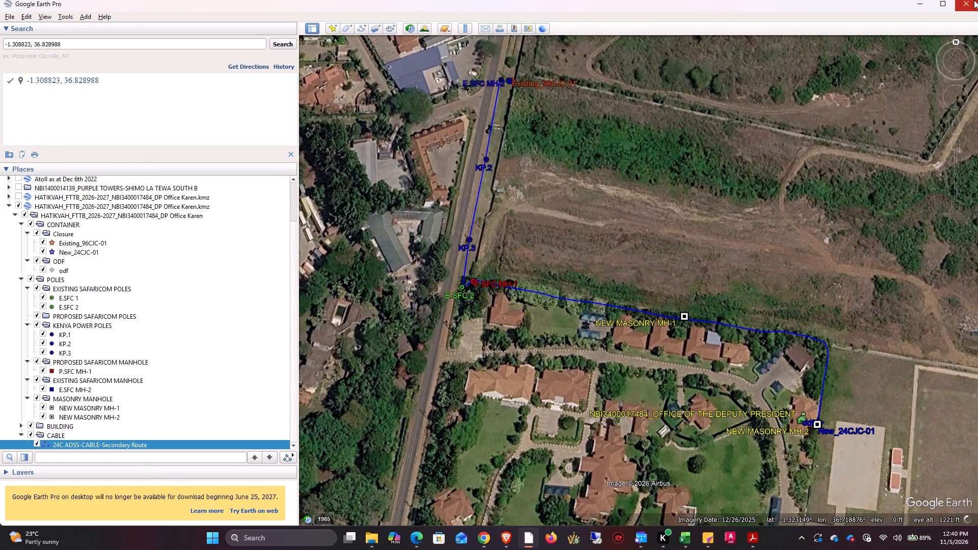
Minimize the Google Earth and File Explorer windows.
click(920, 6)
click(915, 8)
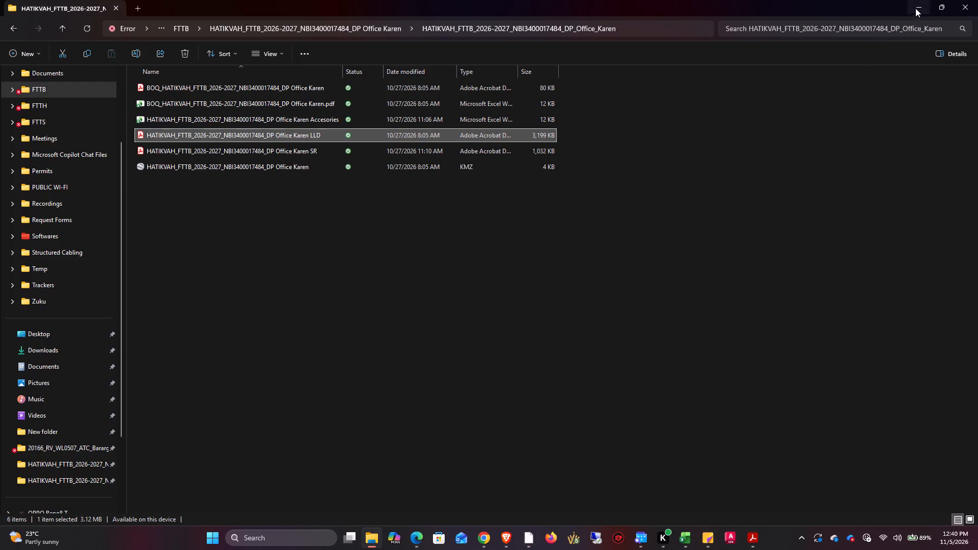
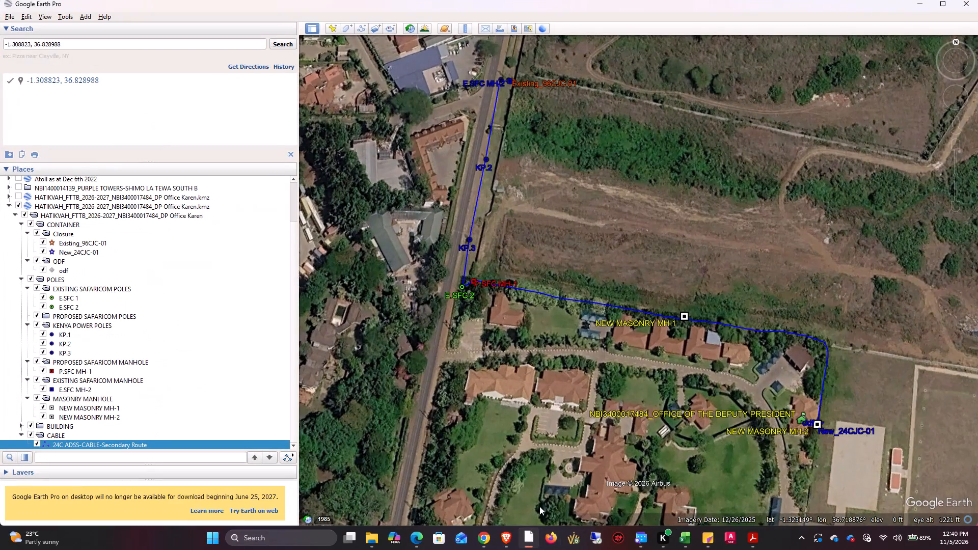
Collapse the second DP Office Karen KMZ and turn off its display and that of the KERINGET KIPTAGICH FIBER EXTENSION HLD ASBUILT layer.
drag(696, 471, 617, 407)
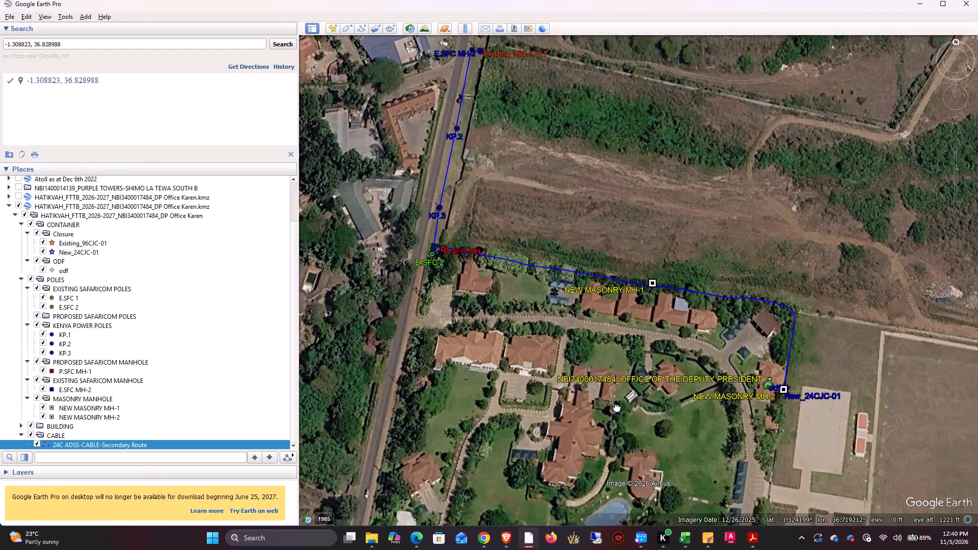
drag(617, 407, 586, 388)
scroll(586, 188, down, 1)
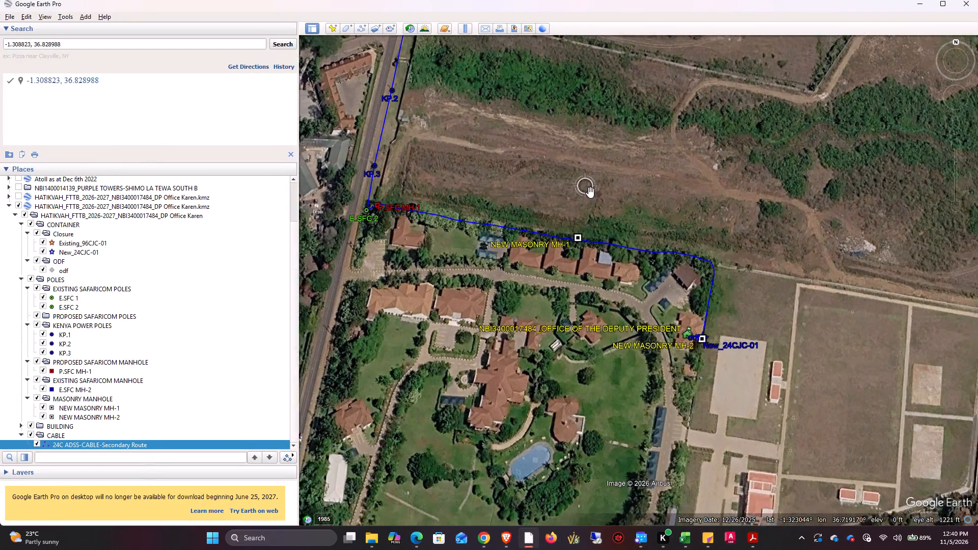
scroll(590, 193, down, 2)
middle_drag(610, 266, 613, 206)
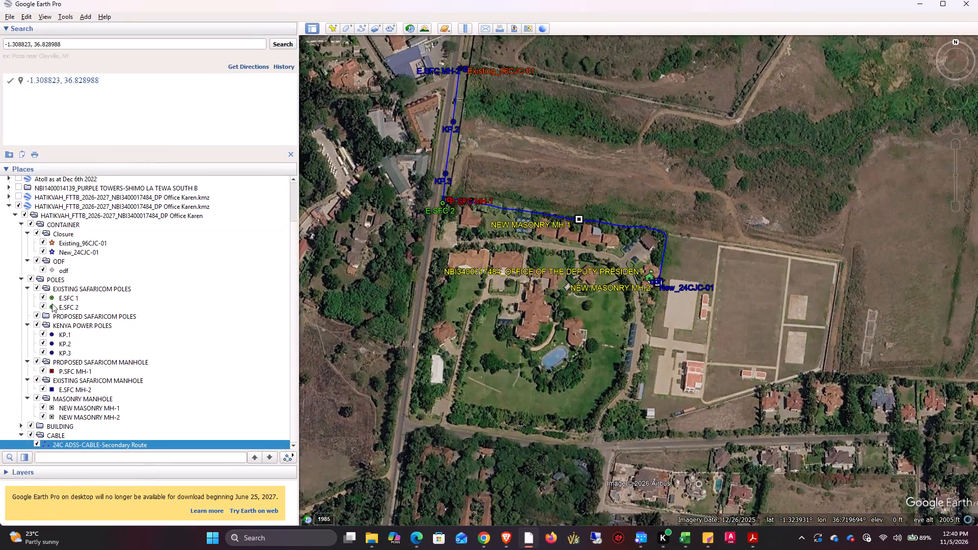
click(9, 206)
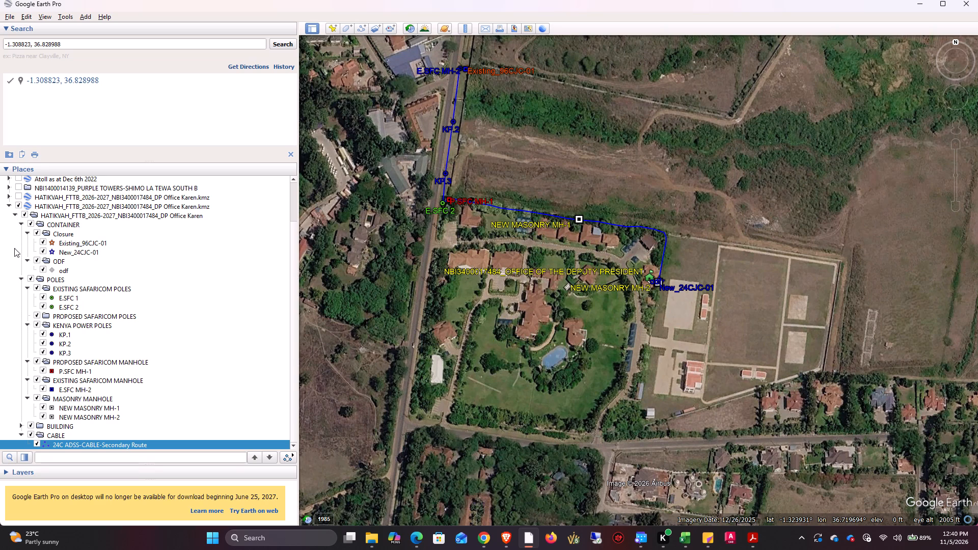
click(17, 252)
click(20, 216)
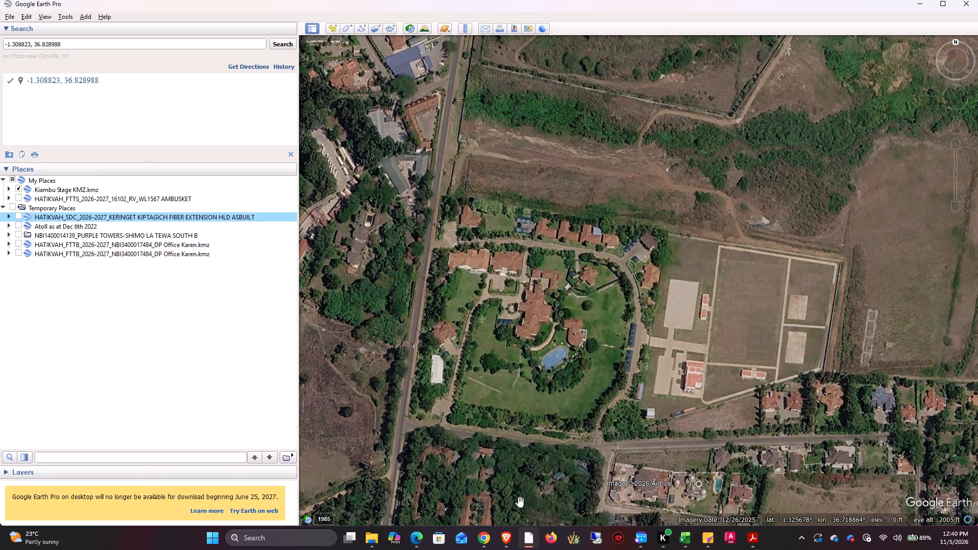
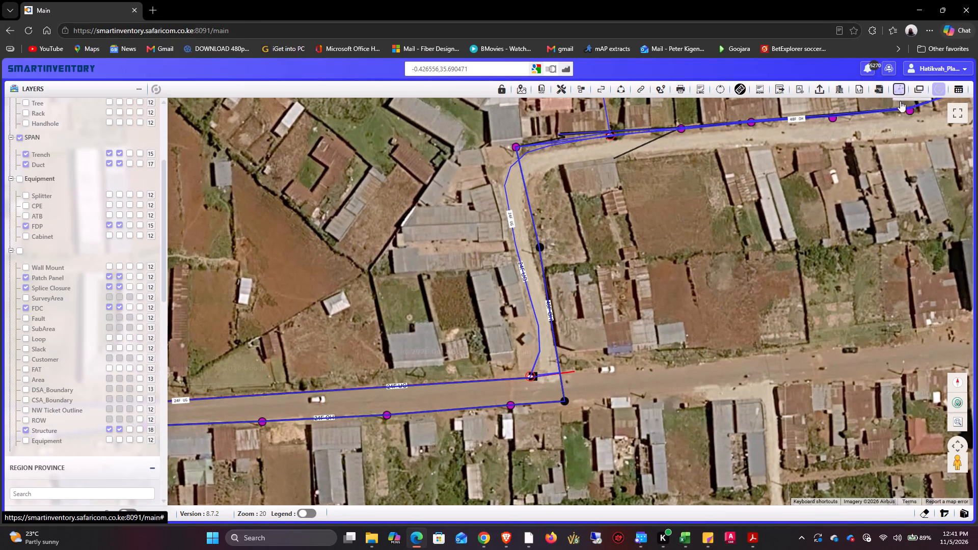
Load the network elements around closure NKR-JCL000291 at the road junction with the point-based splicing tool.
click(902, 105)
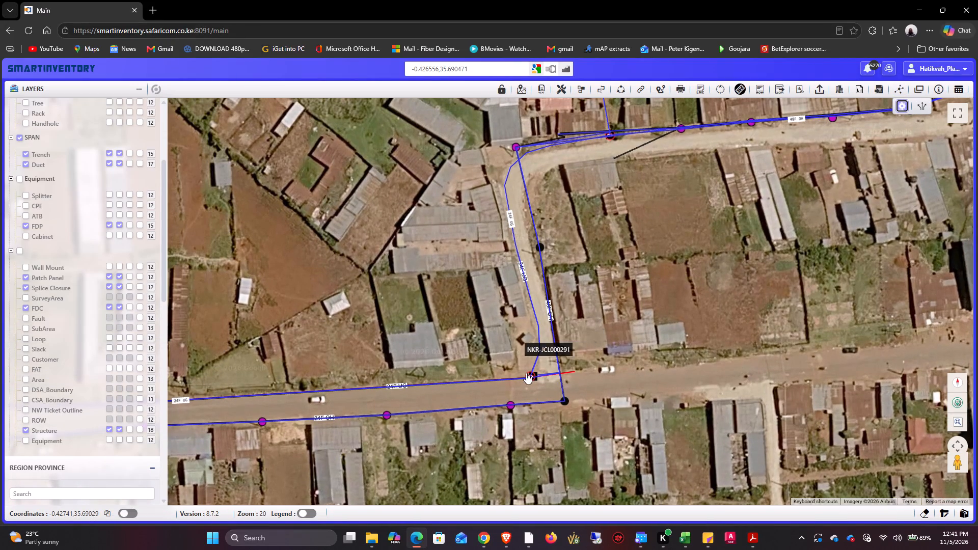
click(526, 373)
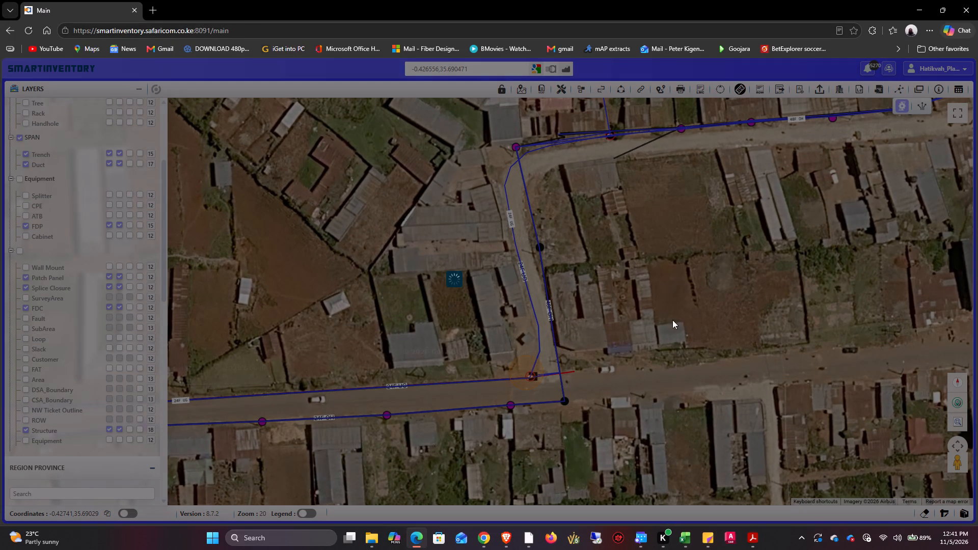
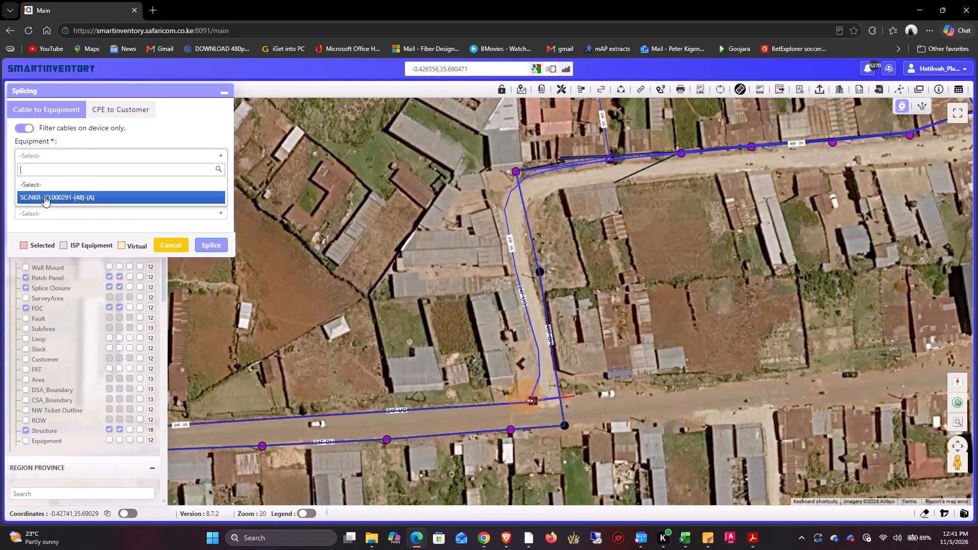
Un-splice all connections between cables NKR-CBL002813_01_01 (B End) and NKR-CBL002813_01_02 (A End) at closure NKR-JCL000291.
click(44, 196)
click(47, 183)
click(62, 227)
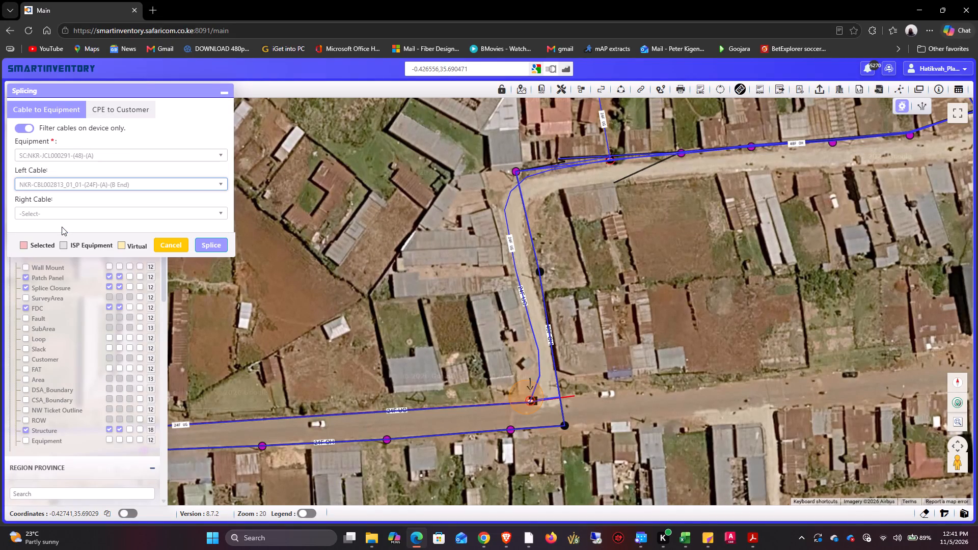
click(57, 222)
click(57, 216)
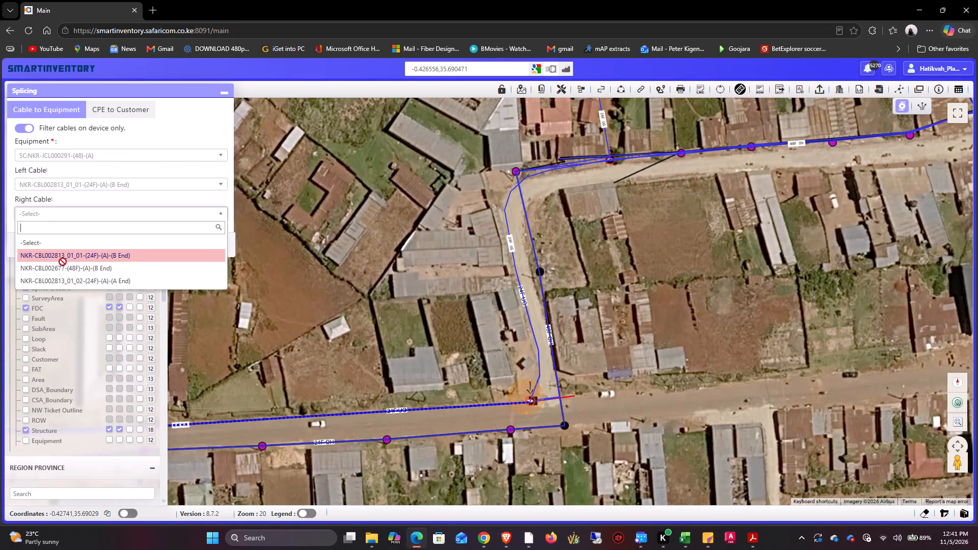
click(66, 281)
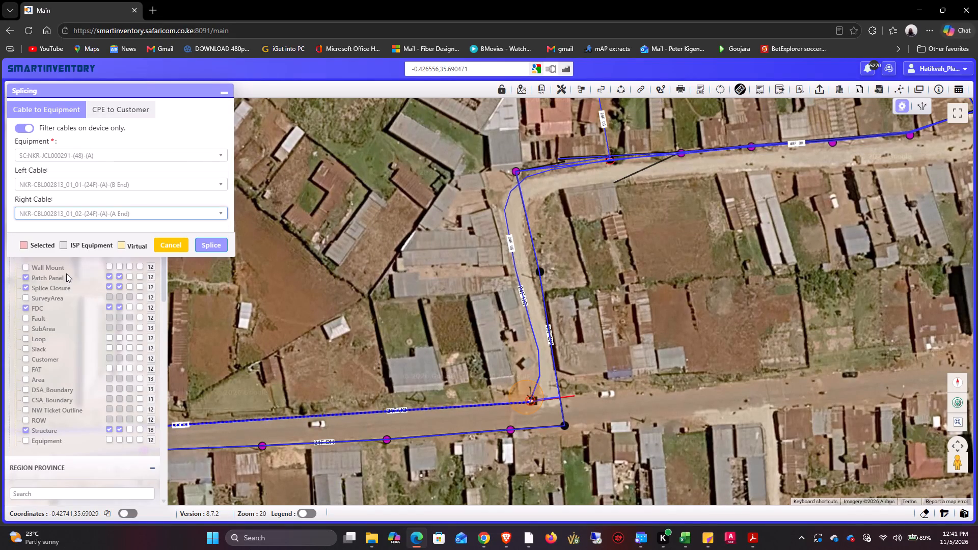
click(211, 246)
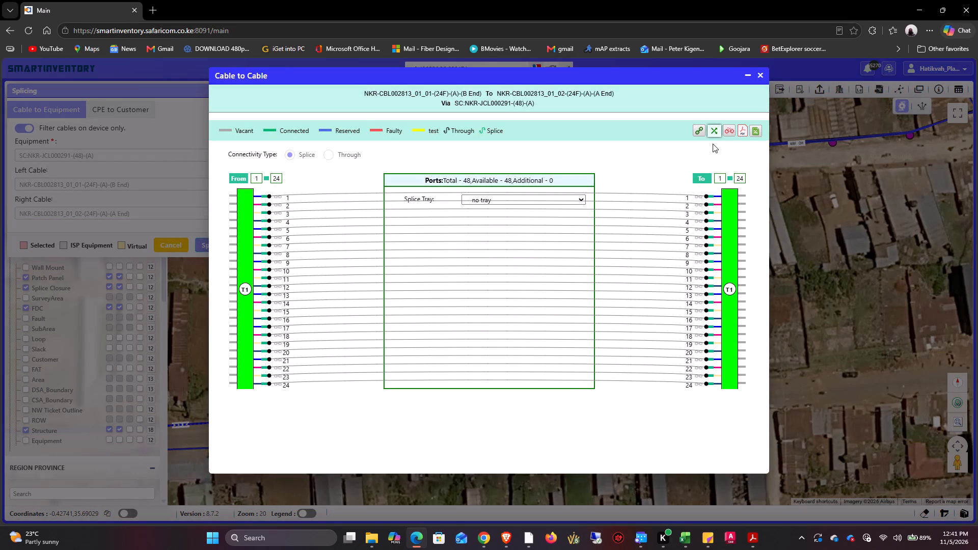
click(726, 131)
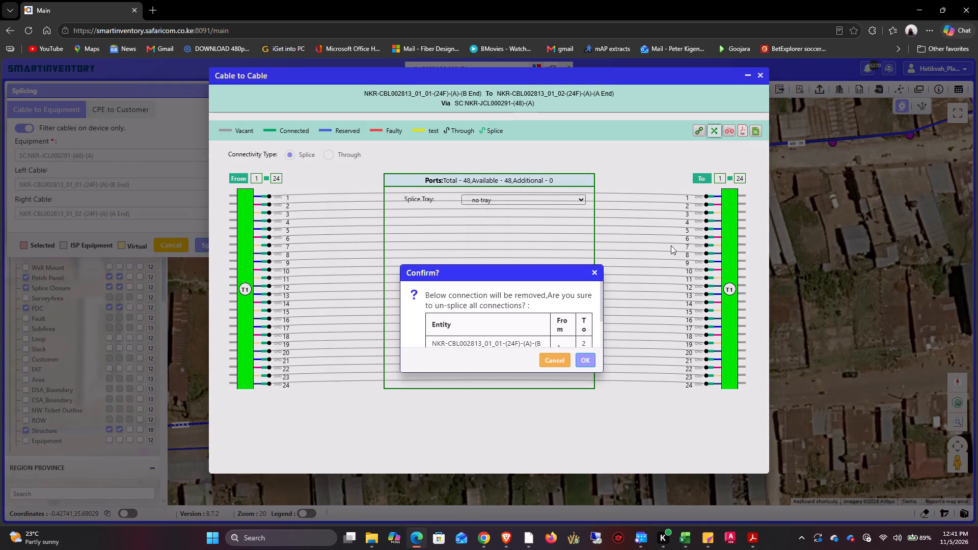
click(588, 359)
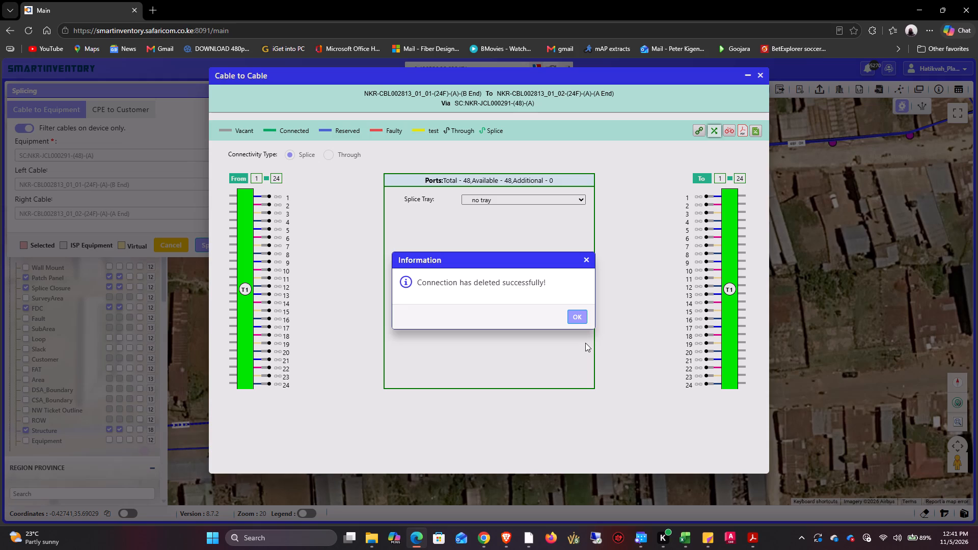
click(582, 316)
click(763, 76)
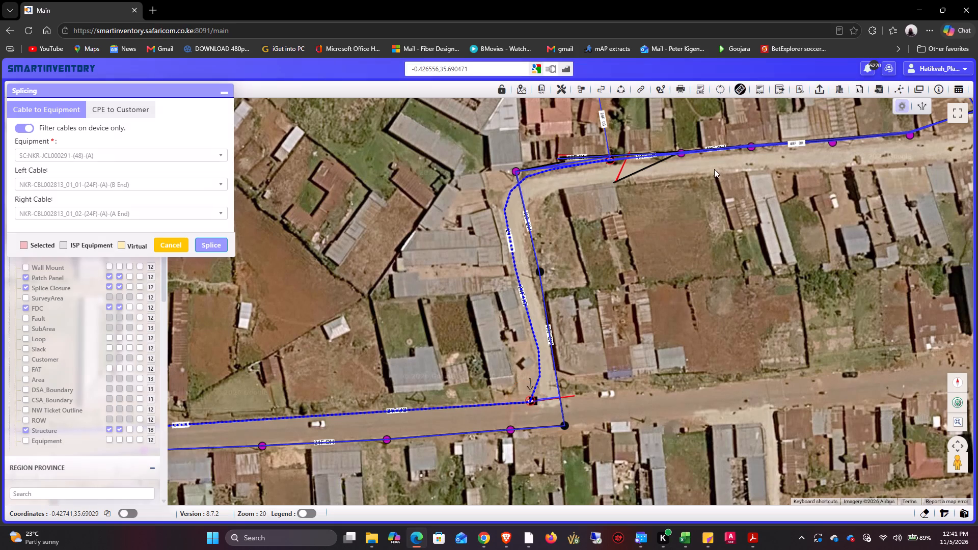
drag(666, 221, 669, 238)
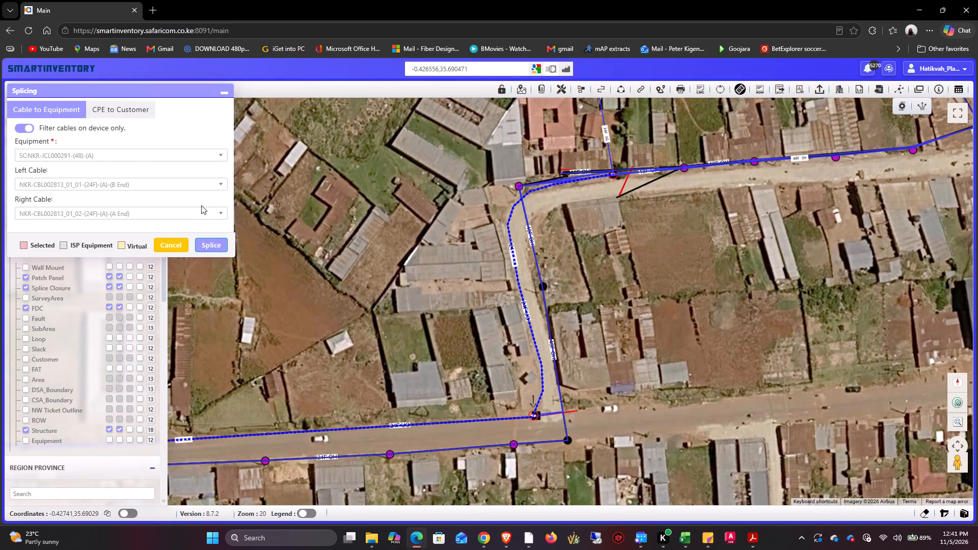
click(177, 242)
Convert duct NKR-DUC006512 near the bend north of the closure from As-Built to Planned.
drag(497, 220, 472, 290)
scroll(513, 232, up, 2)
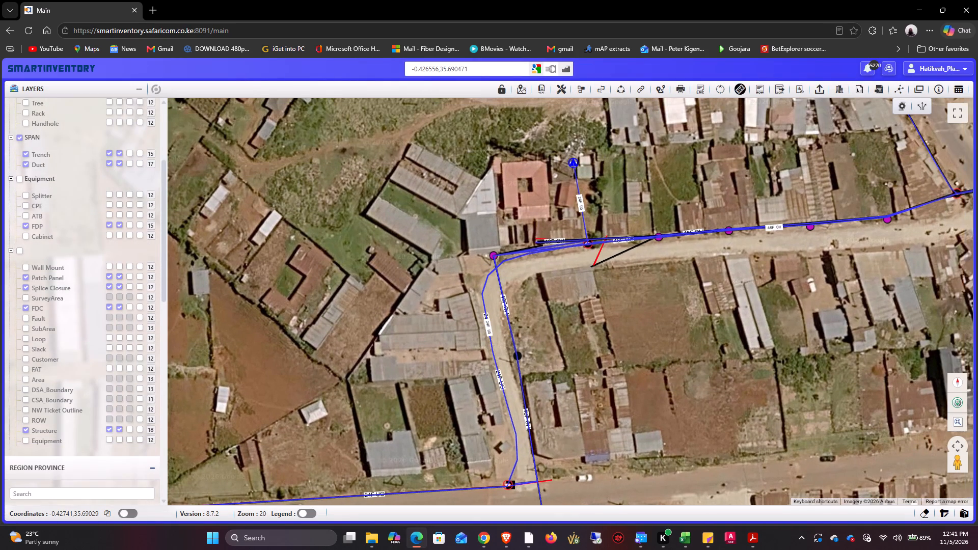
drag(603, 204, 576, 252)
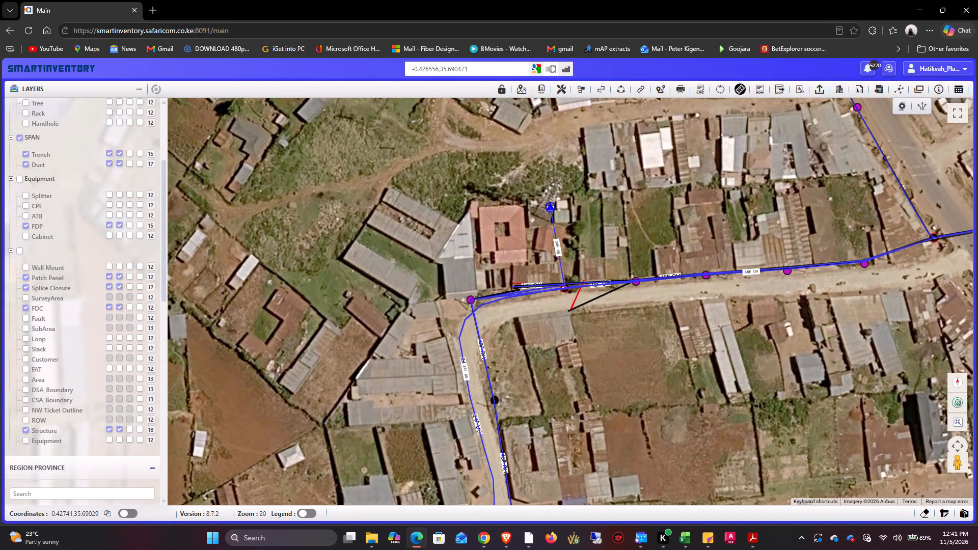
click(937, 90)
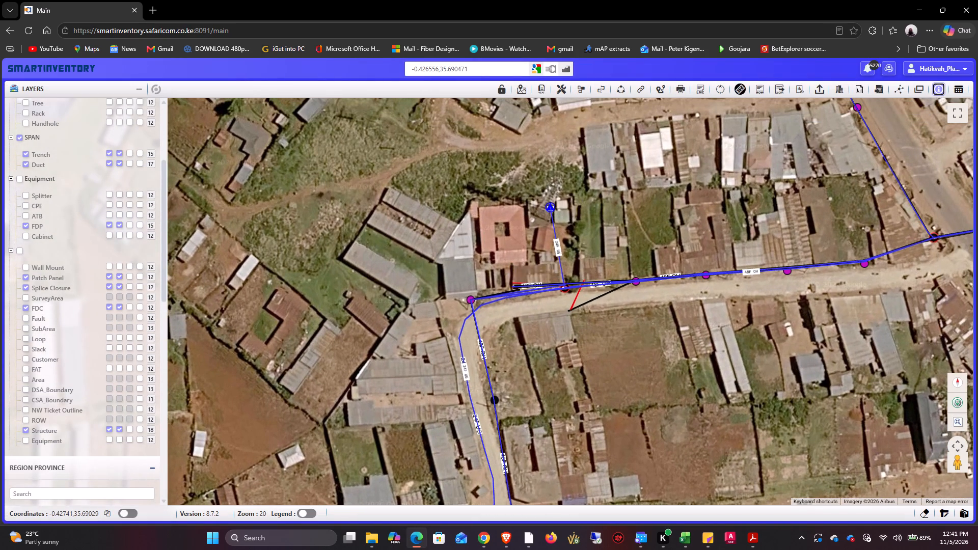
click(518, 289)
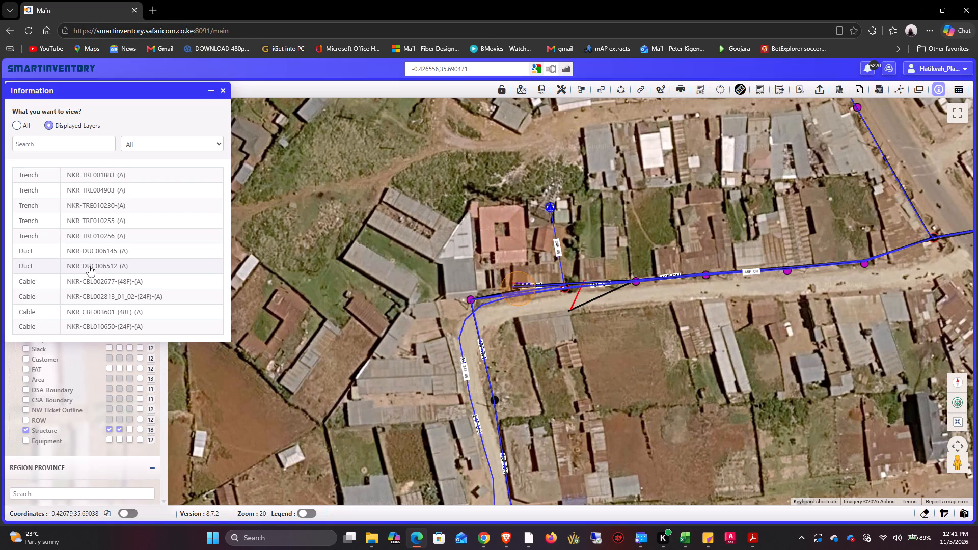
click(89, 266)
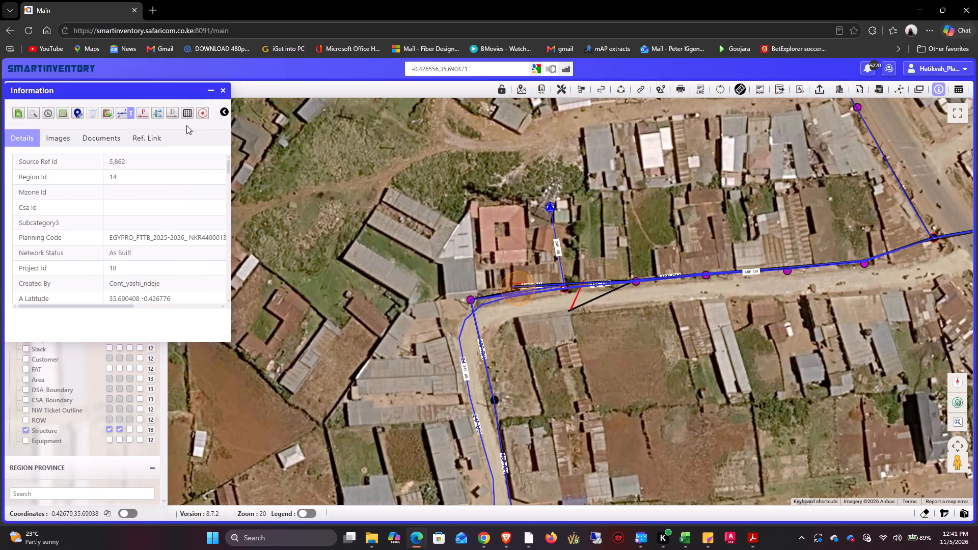
click(145, 110)
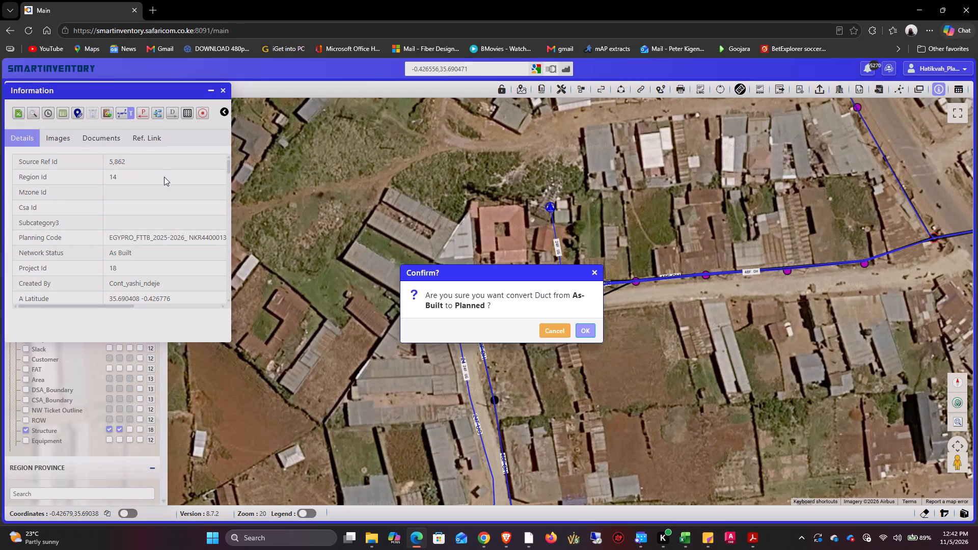
click(581, 334)
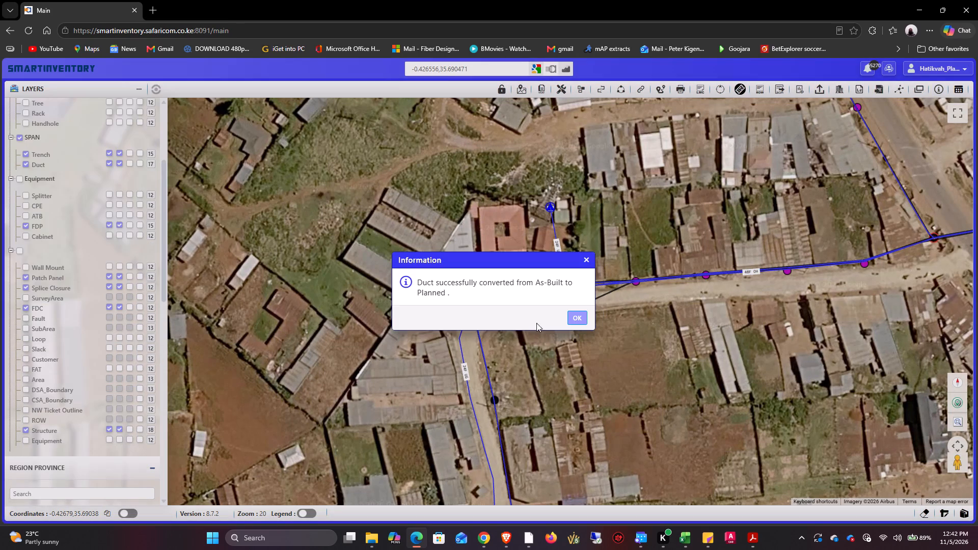
click(574, 321)
Delete the planned duct NKR-DUC006512 near the road bend, repeating the deletion while it is still listed.
click(940, 87)
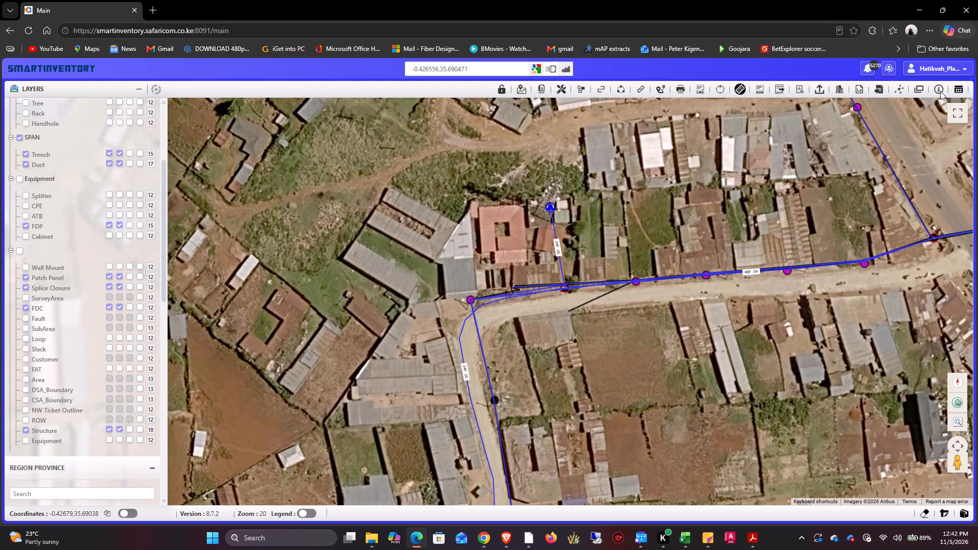
click(937, 91)
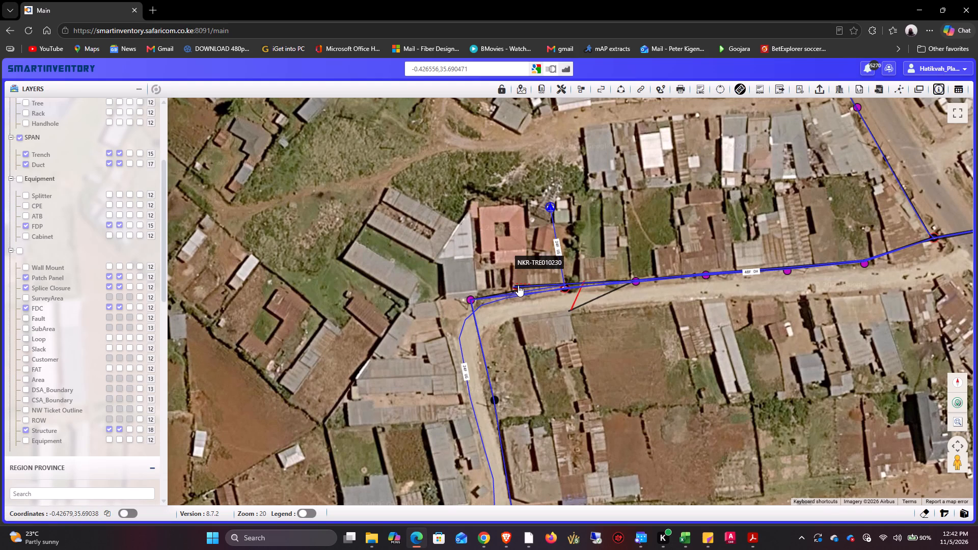
click(518, 285)
click(943, 90)
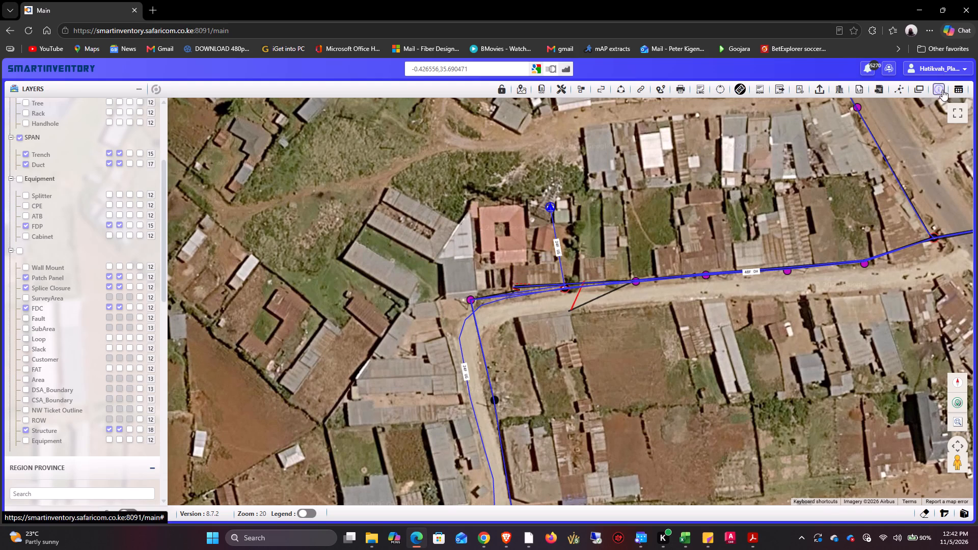
click(513, 284)
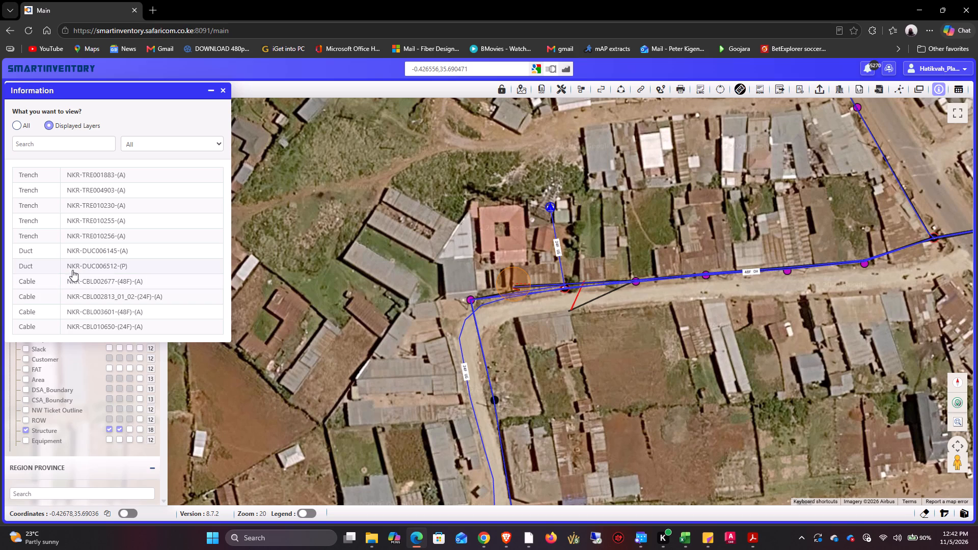
click(84, 267)
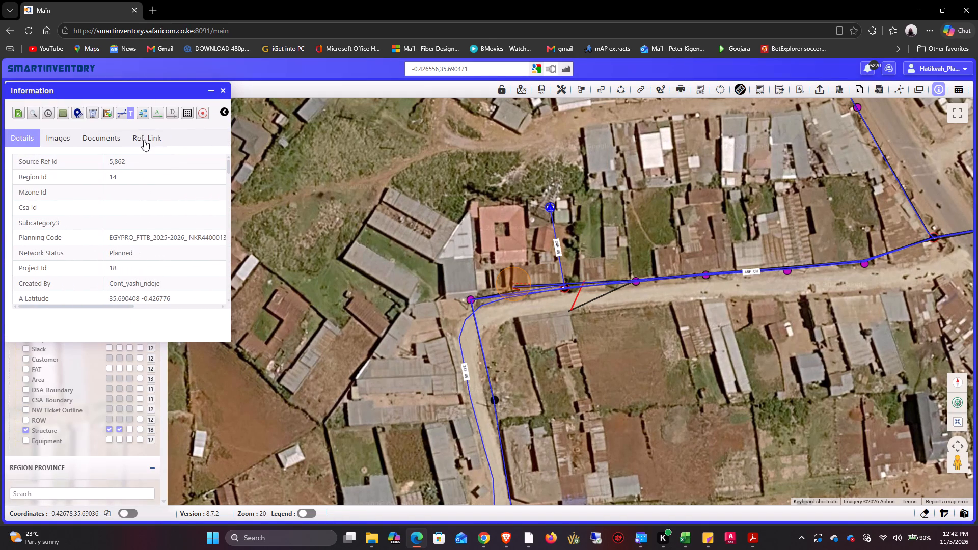
click(91, 112)
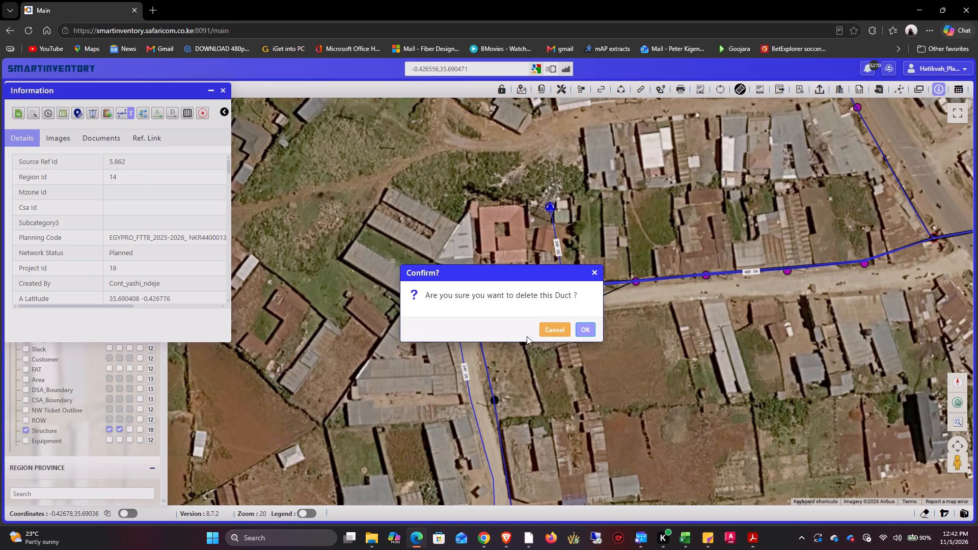
click(577, 329)
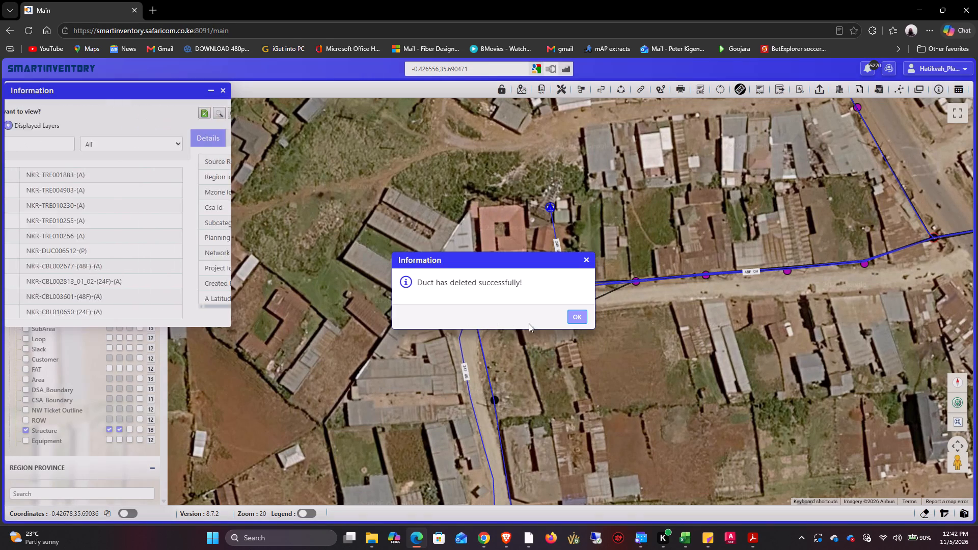
click(569, 322)
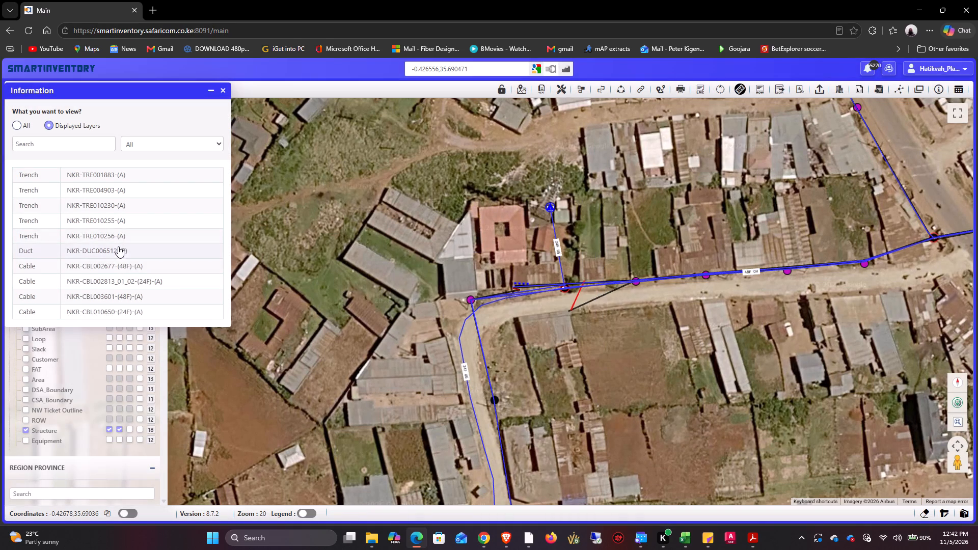
click(118, 246)
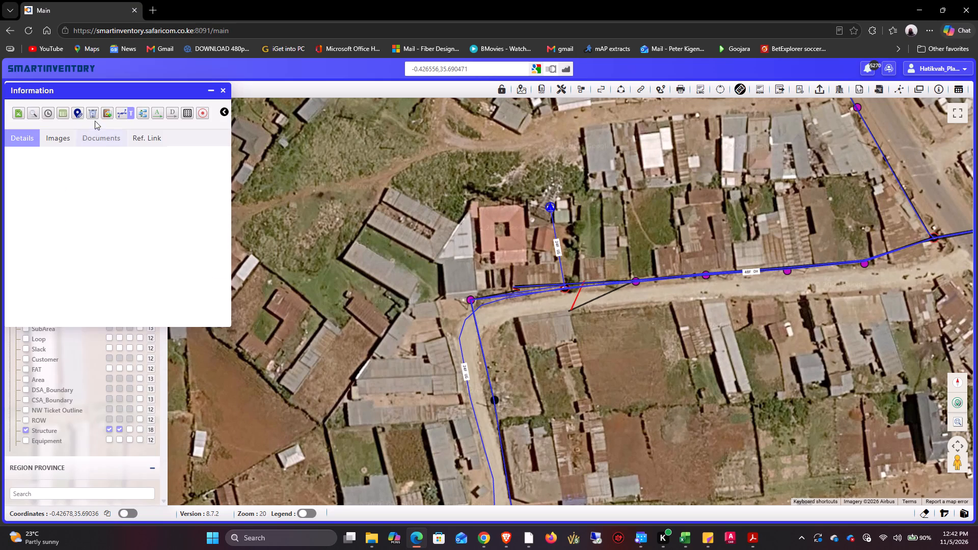
click(93, 114)
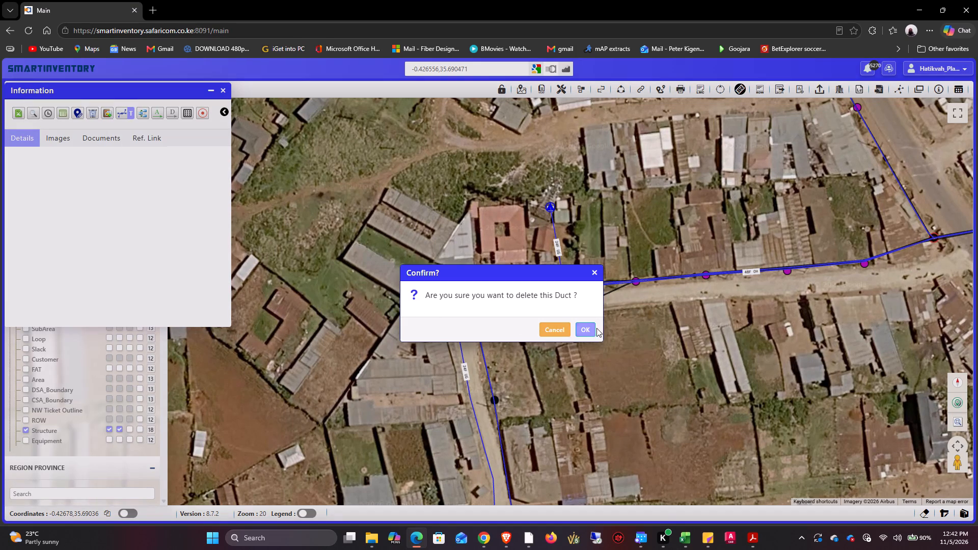
click(590, 329)
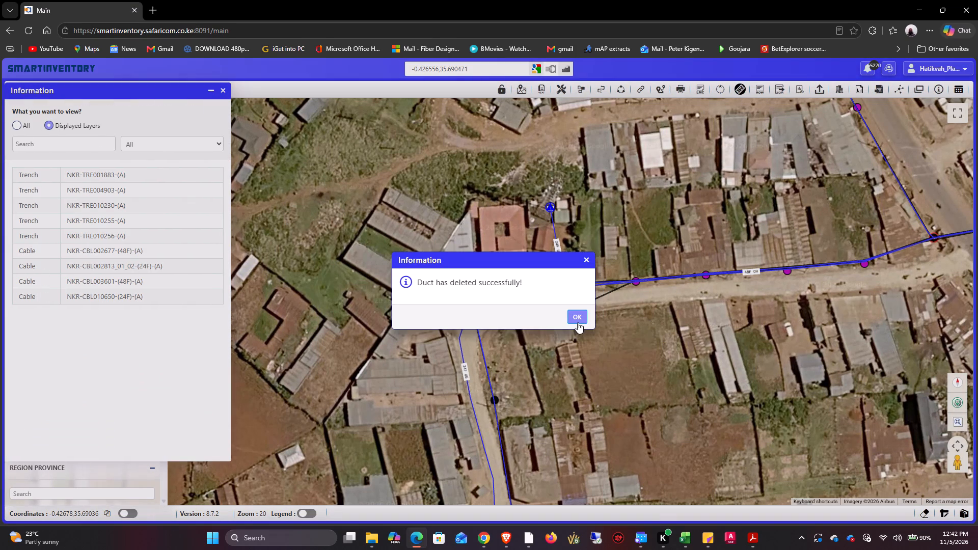
click(578, 322)
Shorten trench NKR-TRE001883 by removing its western end vertex so it starts at the first pole farther east, and save the geometry.
scroll(117, 276, up, 2)
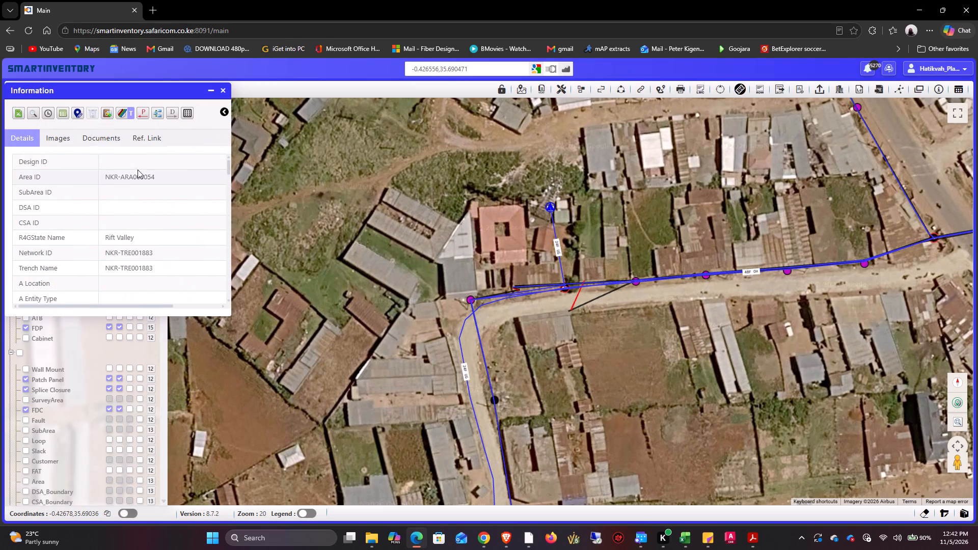
click(83, 114)
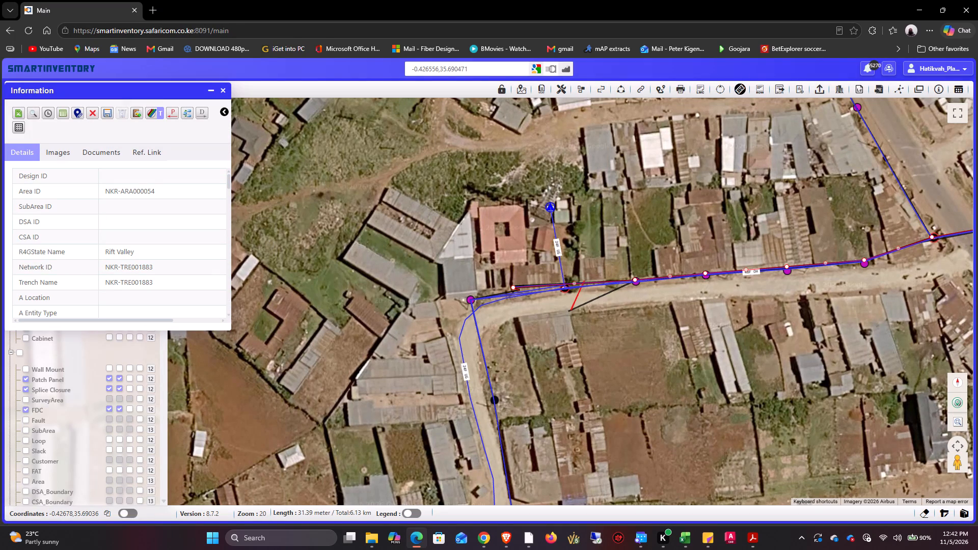
right_click(514, 290)
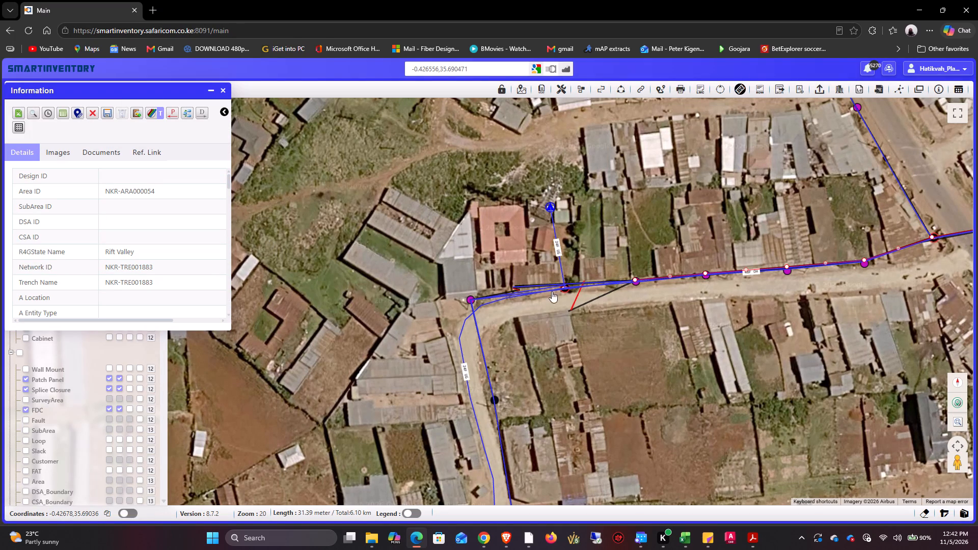
click(635, 281)
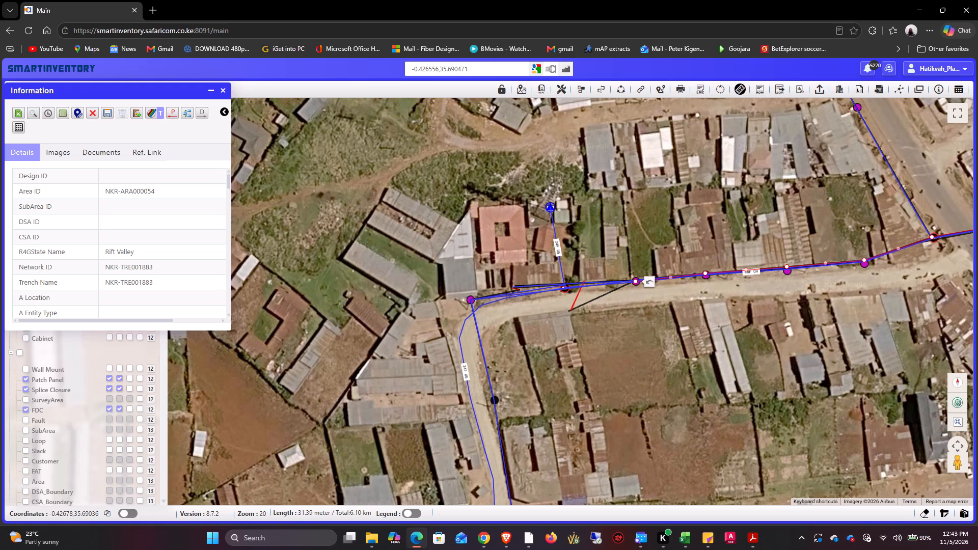
click(105, 113)
click(579, 319)
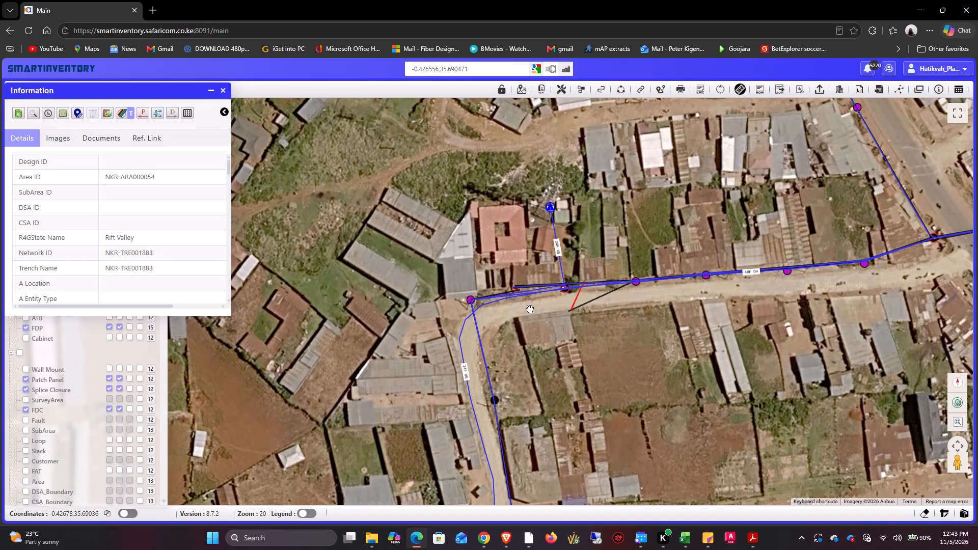
click(224, 91)
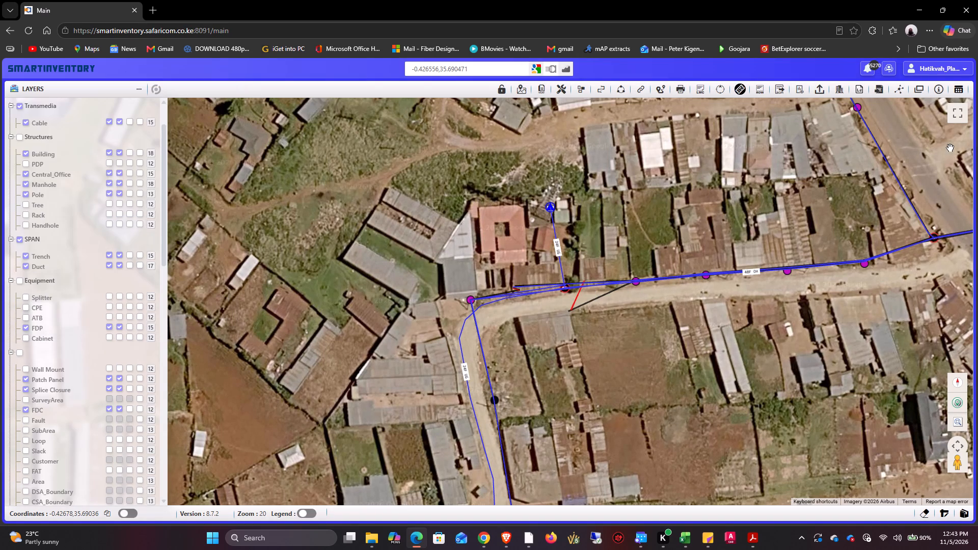
Convert duct NKR-DUC006145, at the road corner west of the first pole, from As-Built to Planned.
click(934, 91)
click(504, 291)
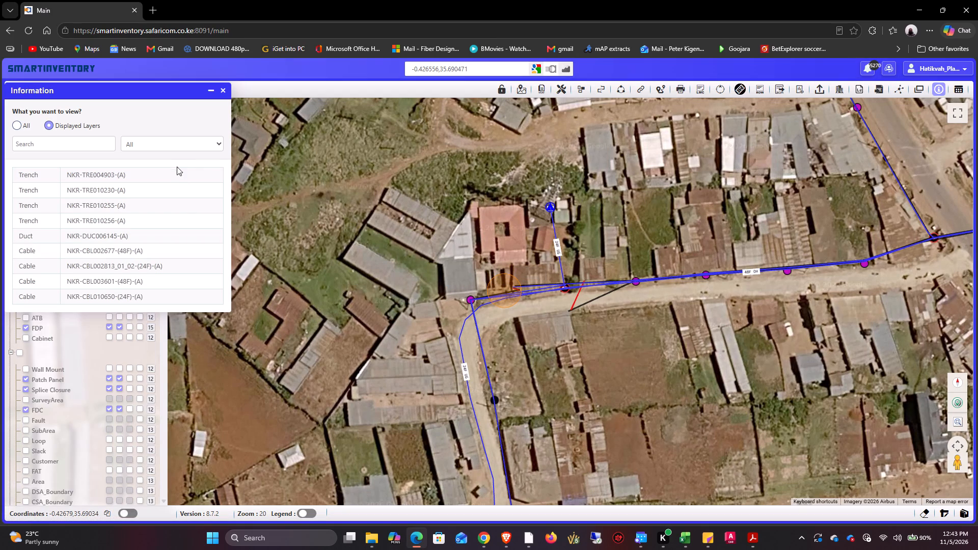
click(128, 238)
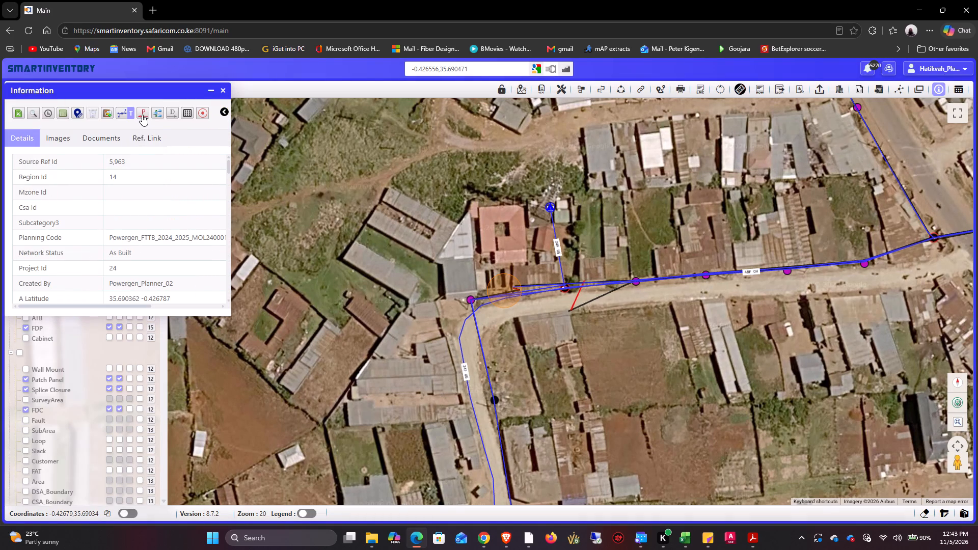
click(142, 115)
click(584, 332)
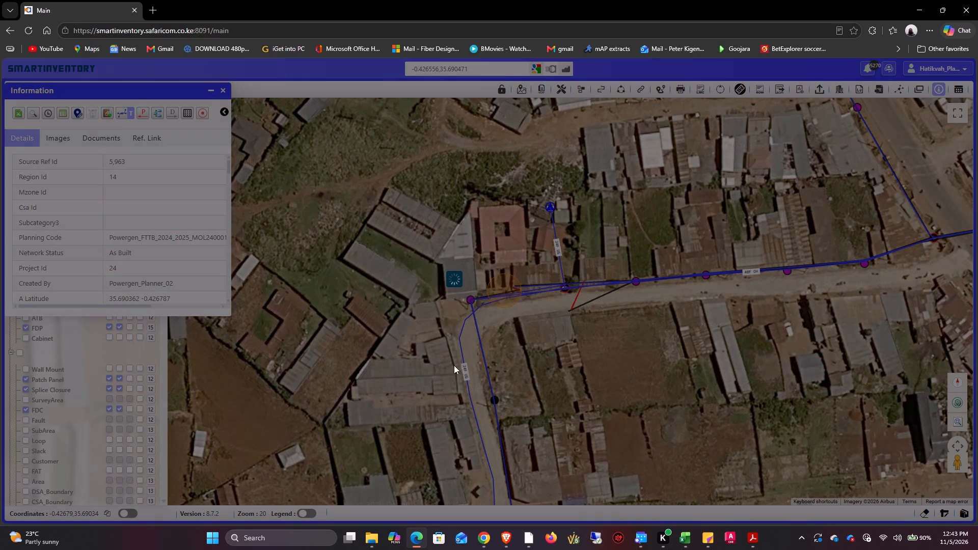
click(574, 320)
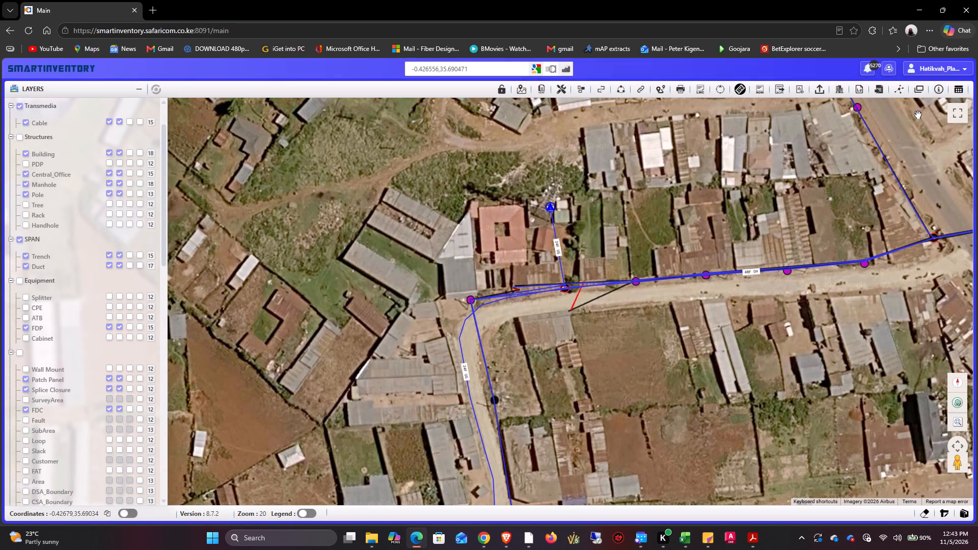
Delete the planned duct NKR-DUC006145 near the road corner.
click(936, 88)
click(513, 285)
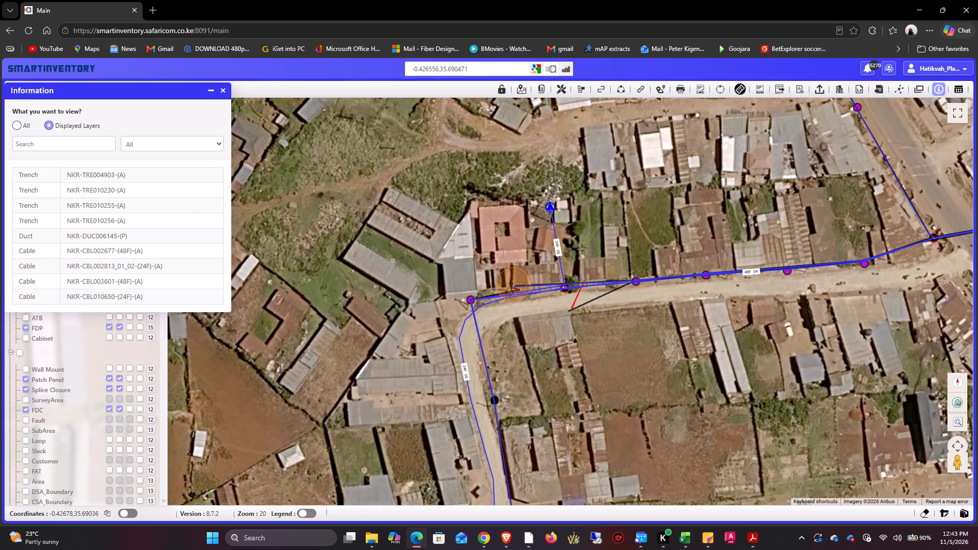
click(155, 233)
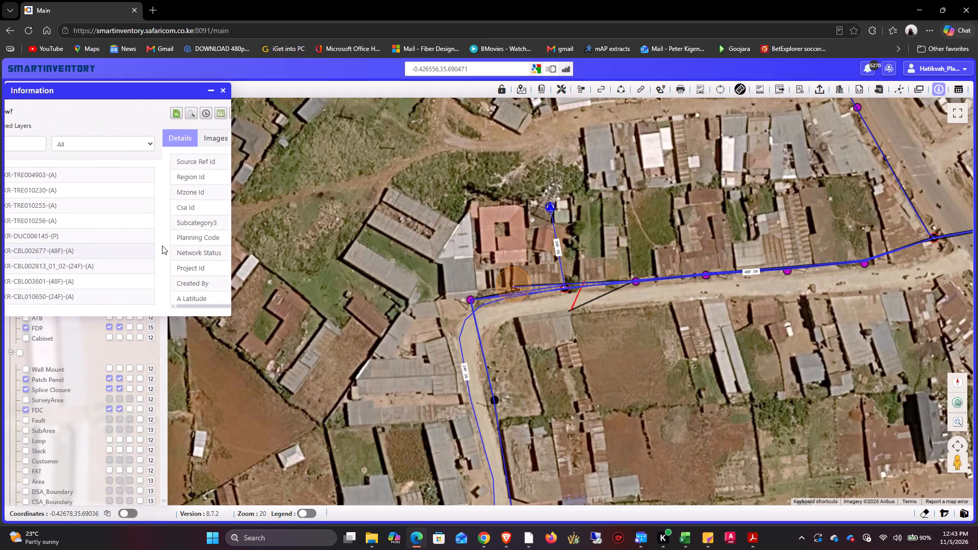
click(96, 113)
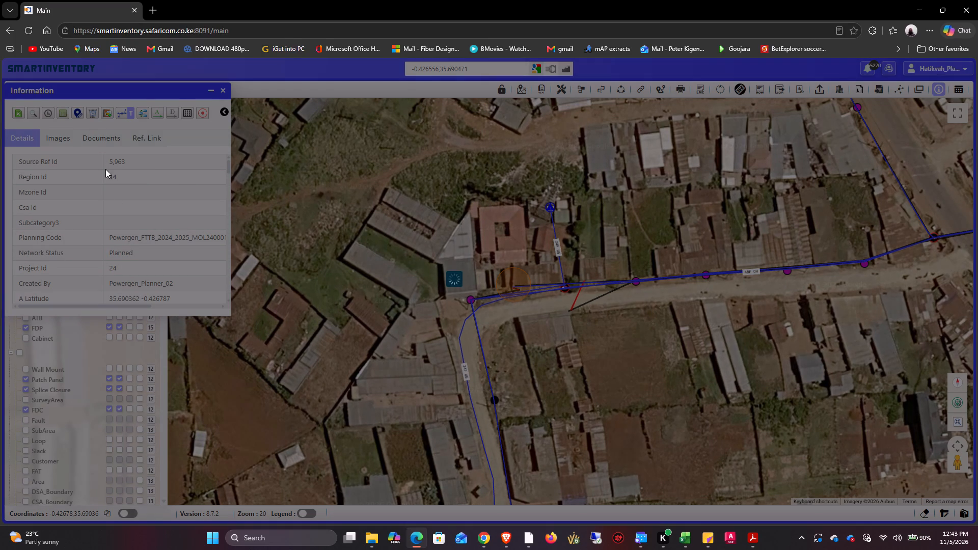
click(588, 326)
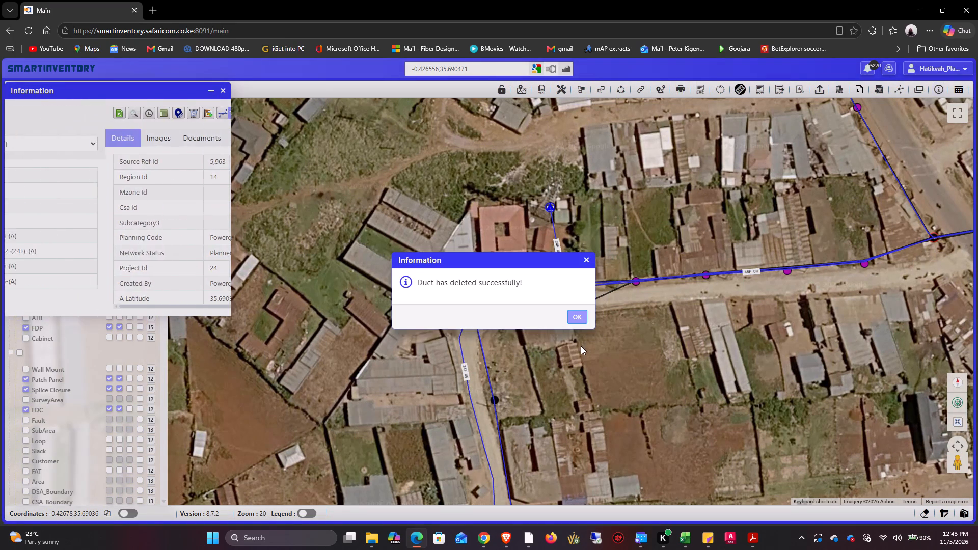
click(577, 317)
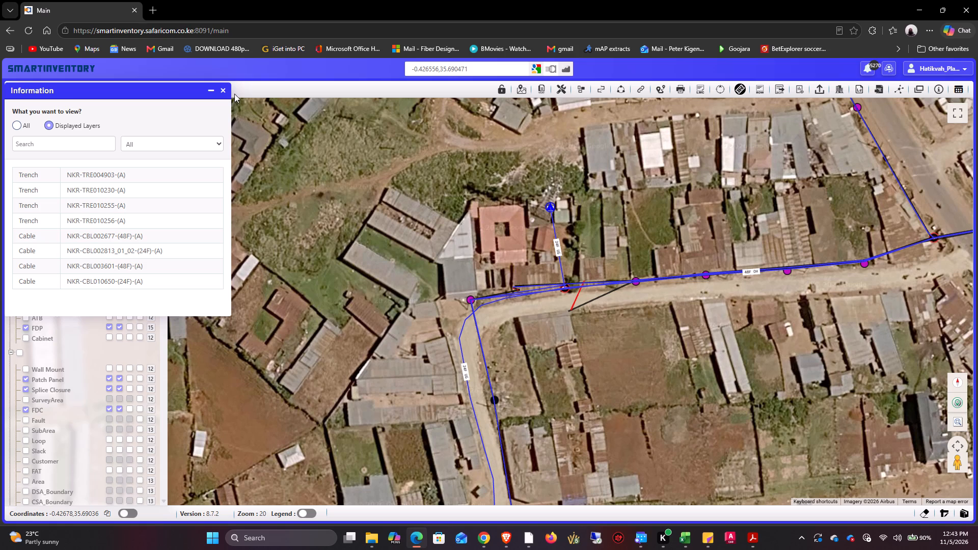
Convert trench NKR-TRE010256 near the road corner from As-Built to Planned.
click(171, 221)
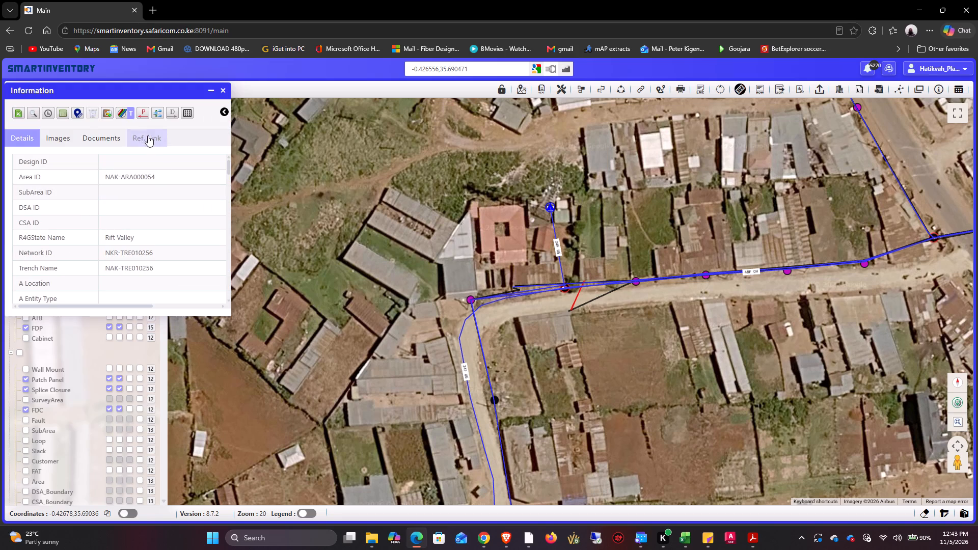
click(141, 114)
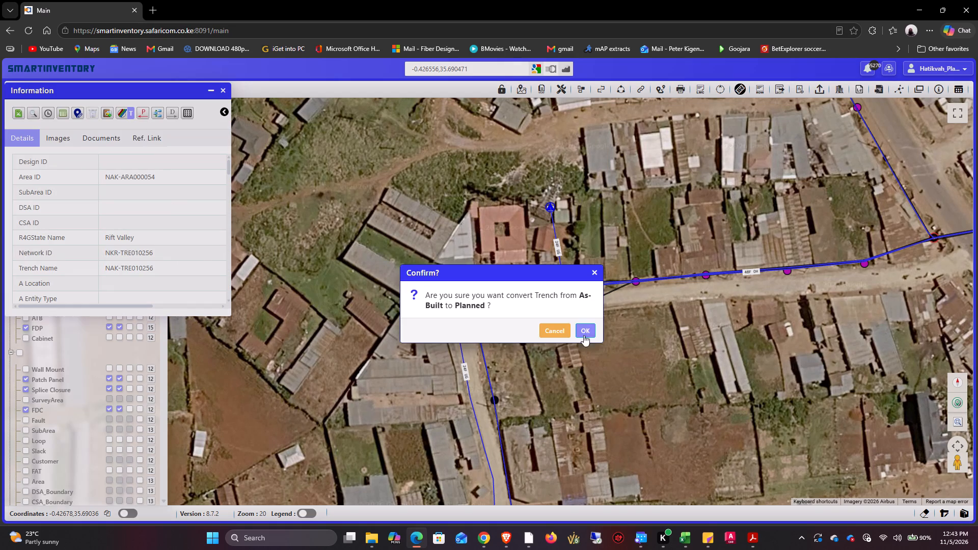
click(584, 334)
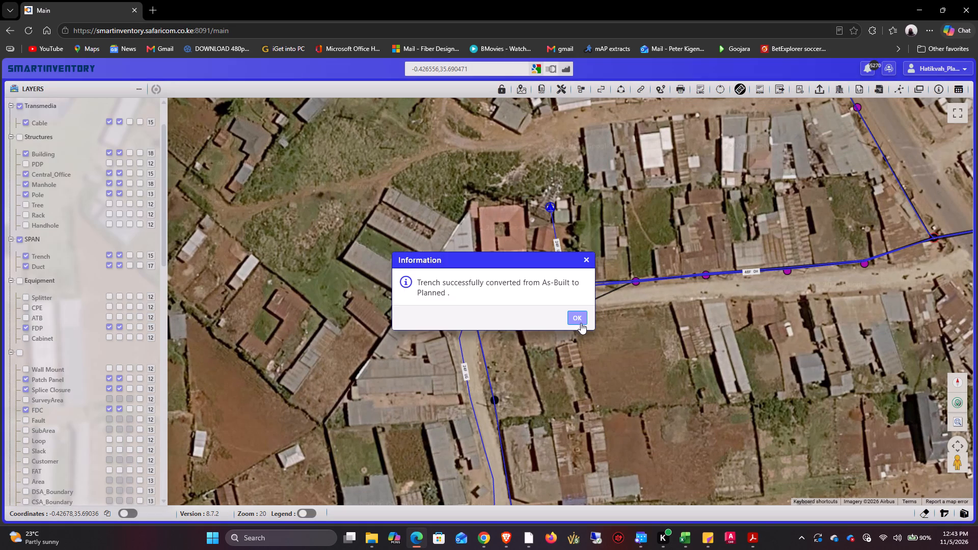
click(581, 321)
Shorten trench NKR-TRE004903 by removing its western end vertex so it starts at pole NKR-P045094, and save the geometry.
click(936, 91)
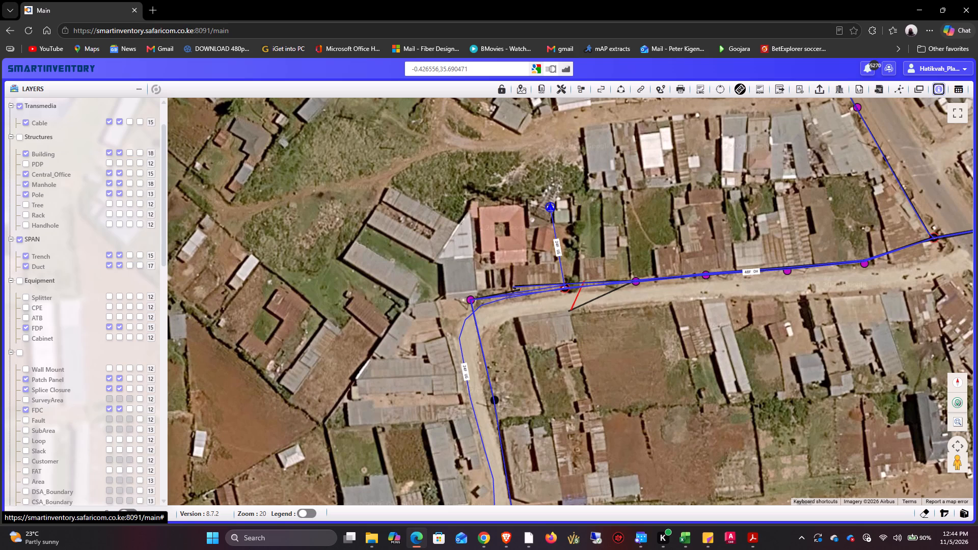
click(521, 284)
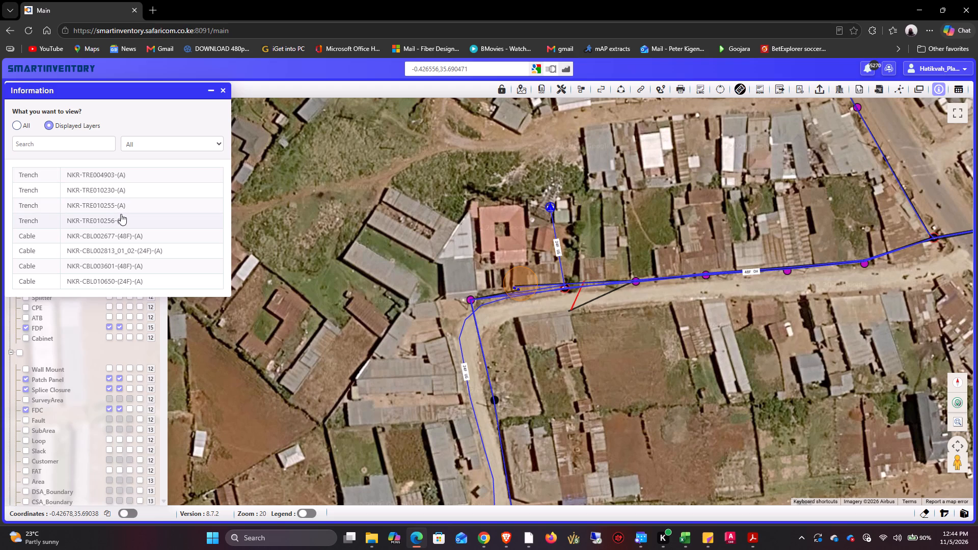
click(123, 174)
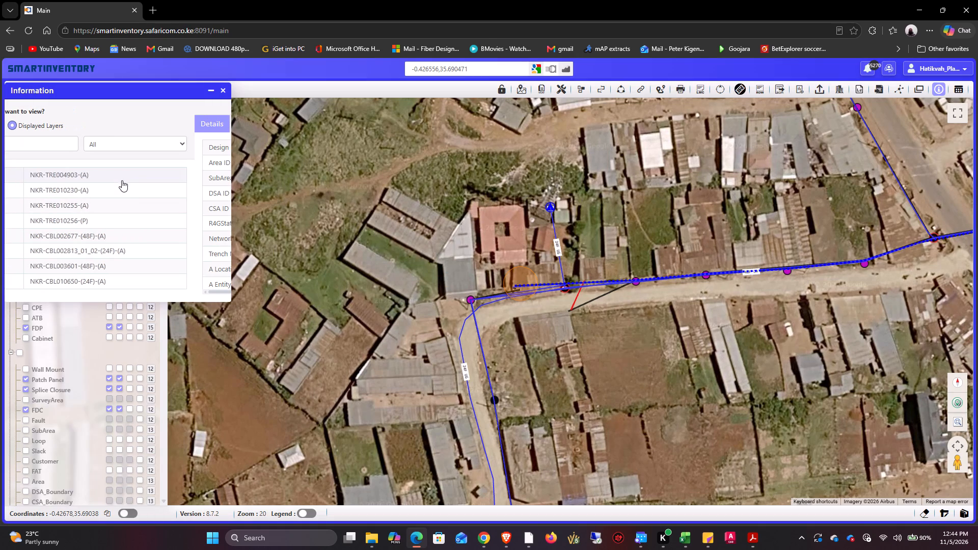
click(78, 113)
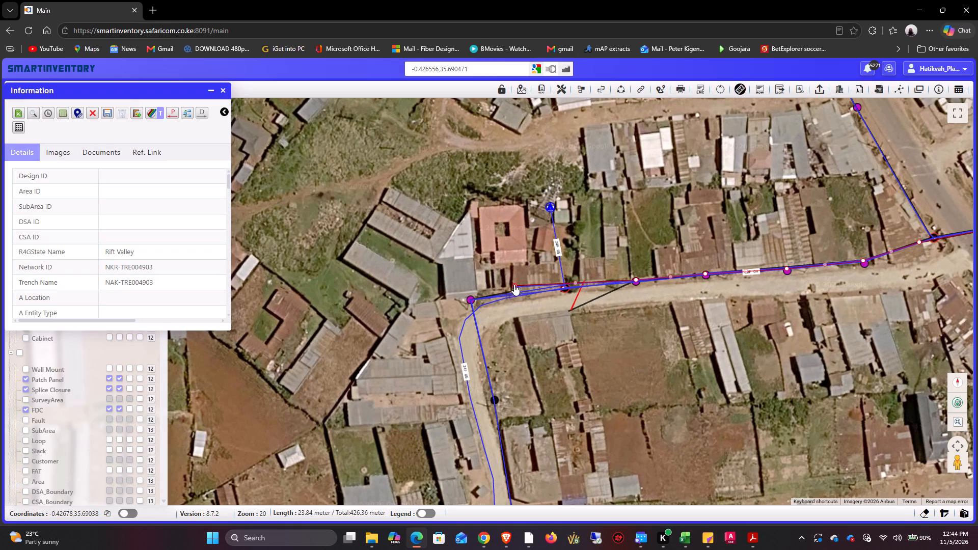
right_click(515, 285)
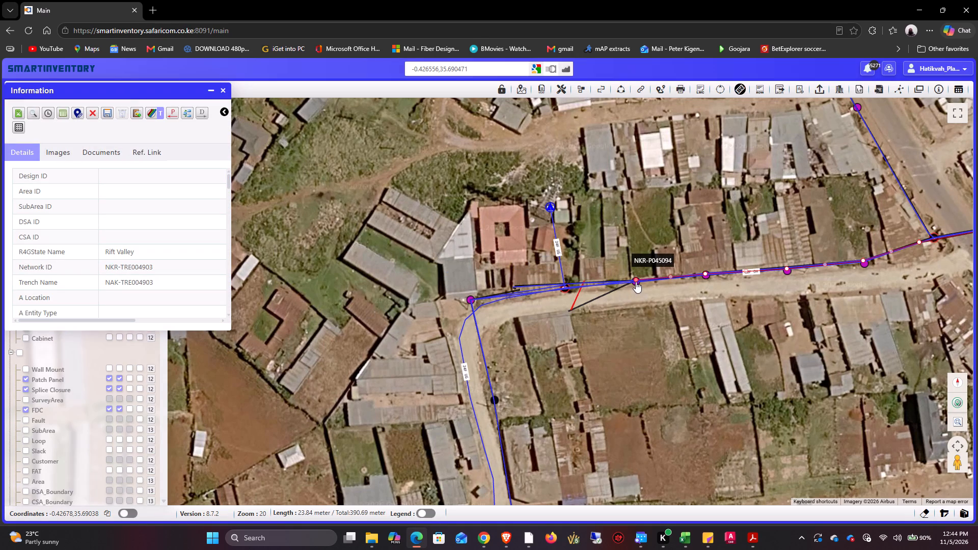
click(111, 115)
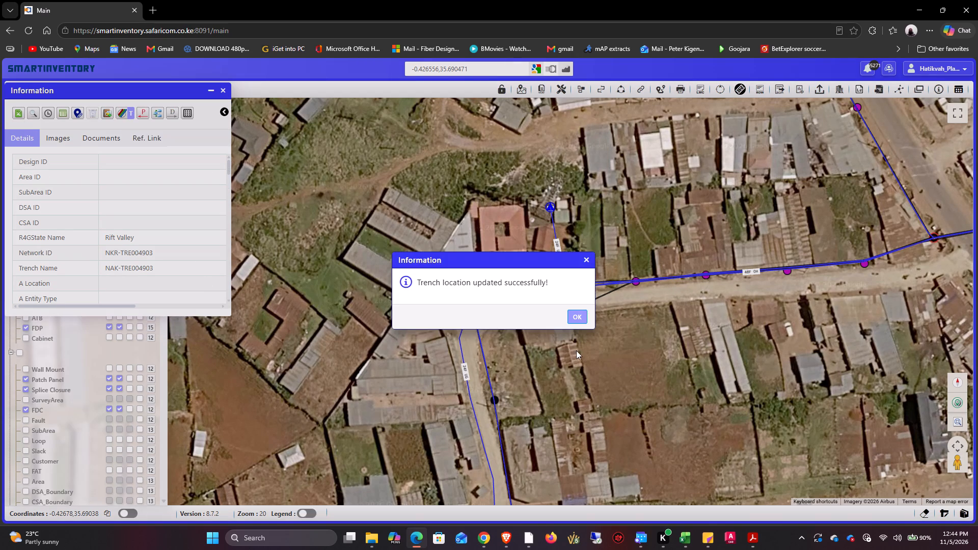
click(573, 316)
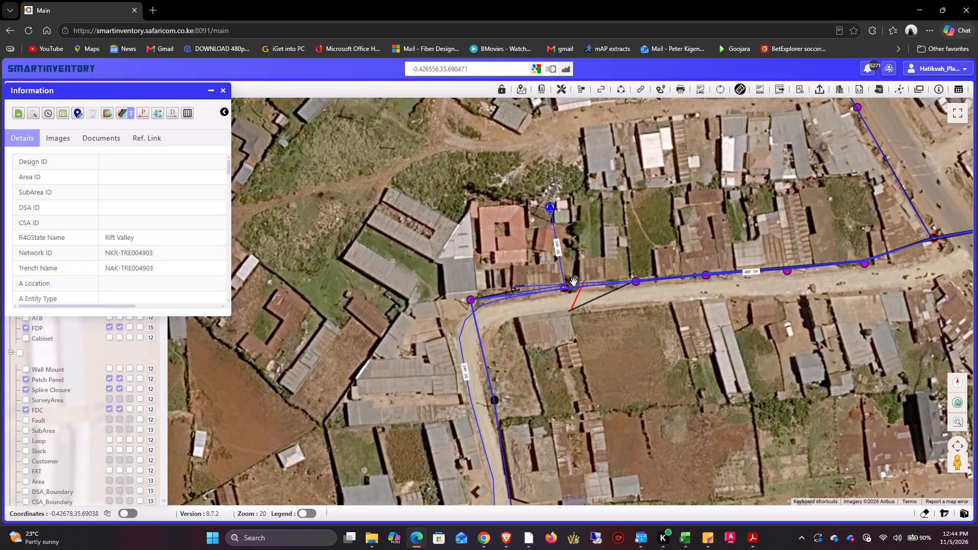
Convert trench NKR-TRE010230 near the road corner from As-Built to Planned.
click(938, 90)
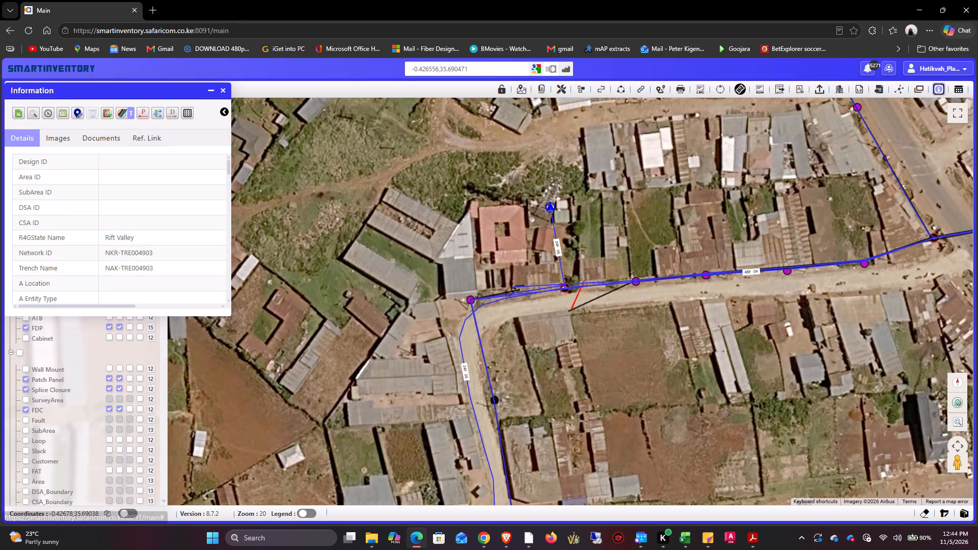
click(517, 283)
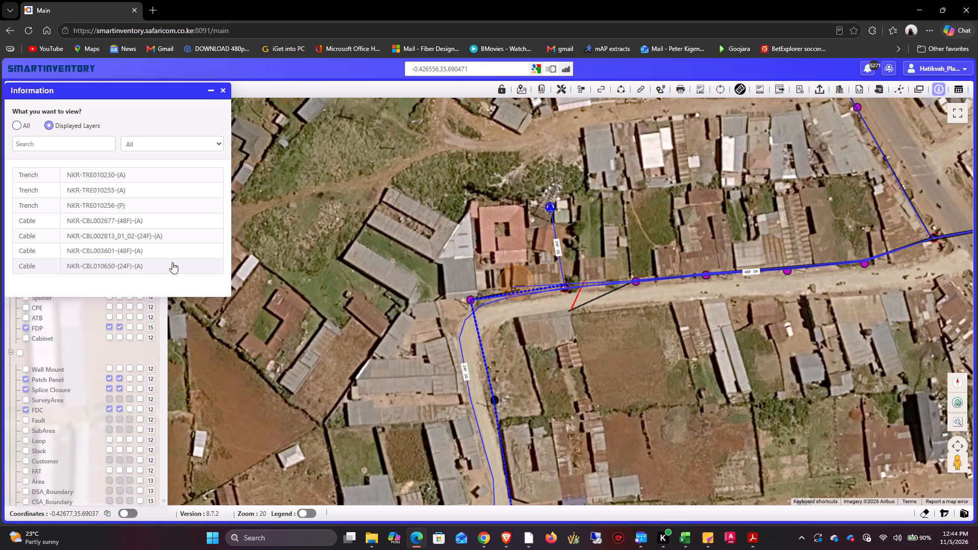
click(153, 176)
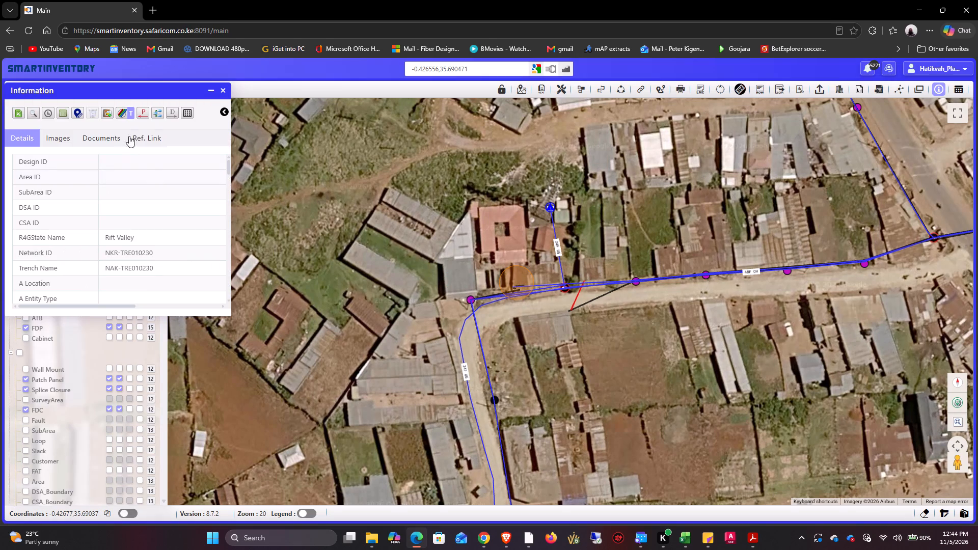
click(141, 115)
click(591, 333)
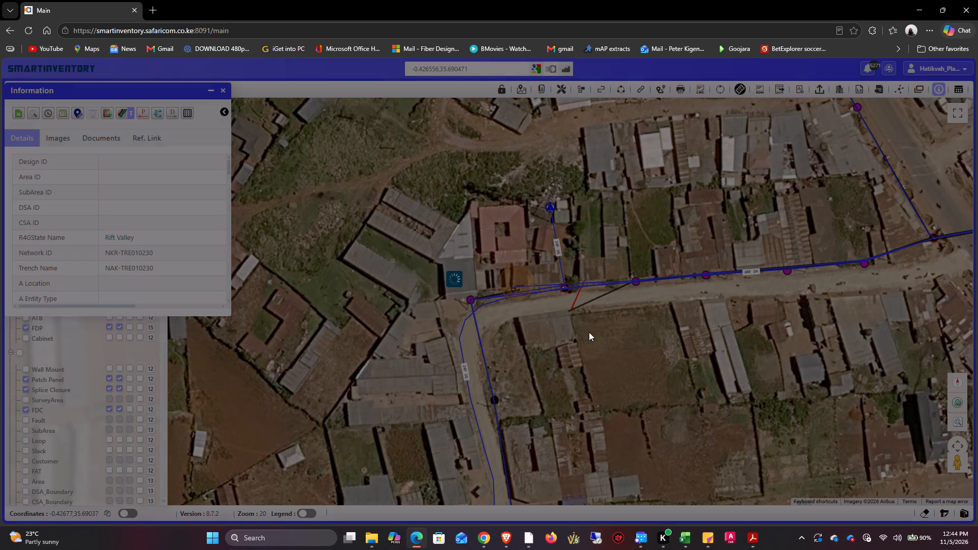
click(579, 321)
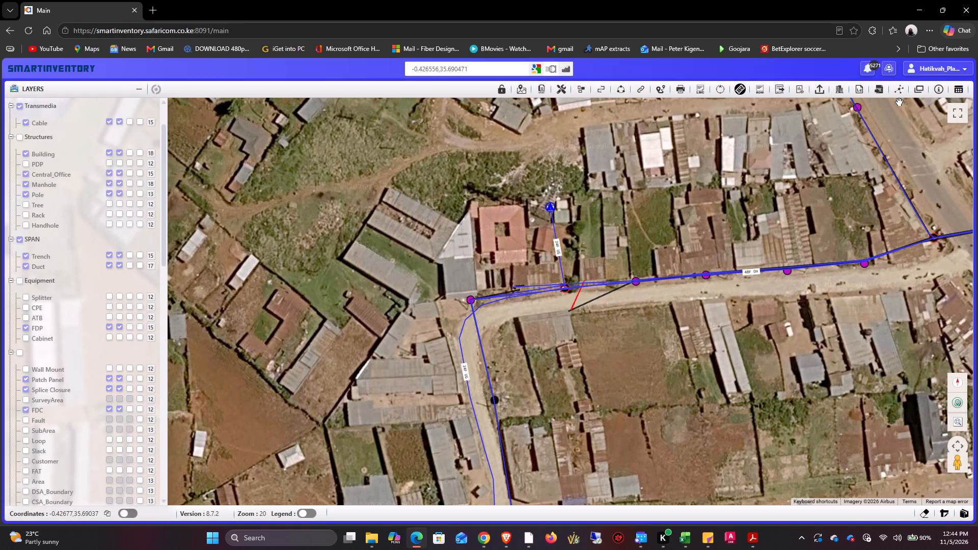
Delete the planned trench NKR-TRE010230 near the road corner.
click(944, 88)
click(518, 288)
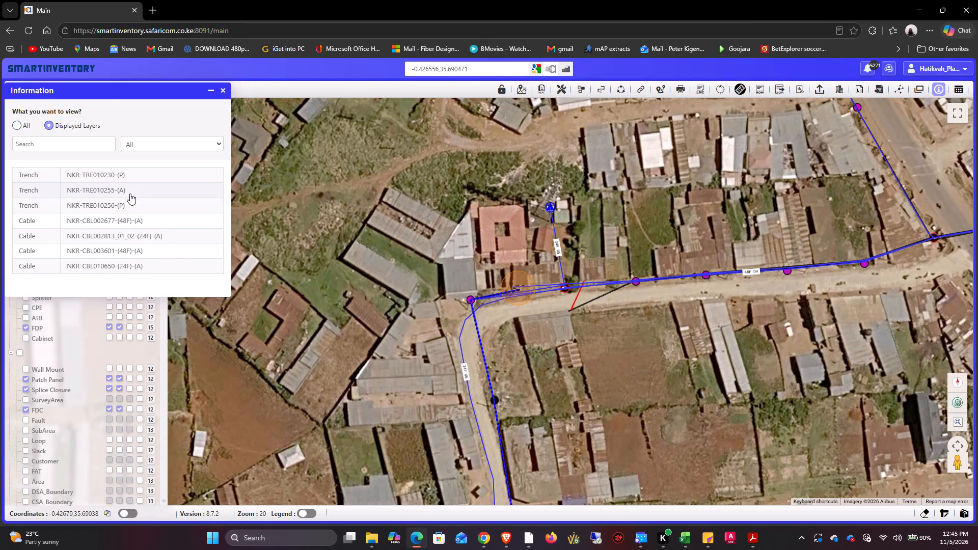
click(130, 175)
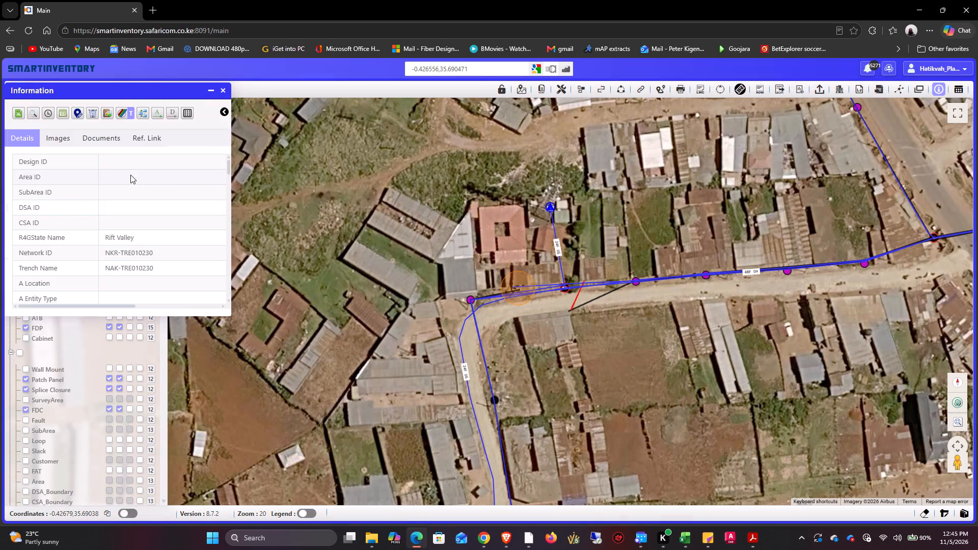
click(91, 116)
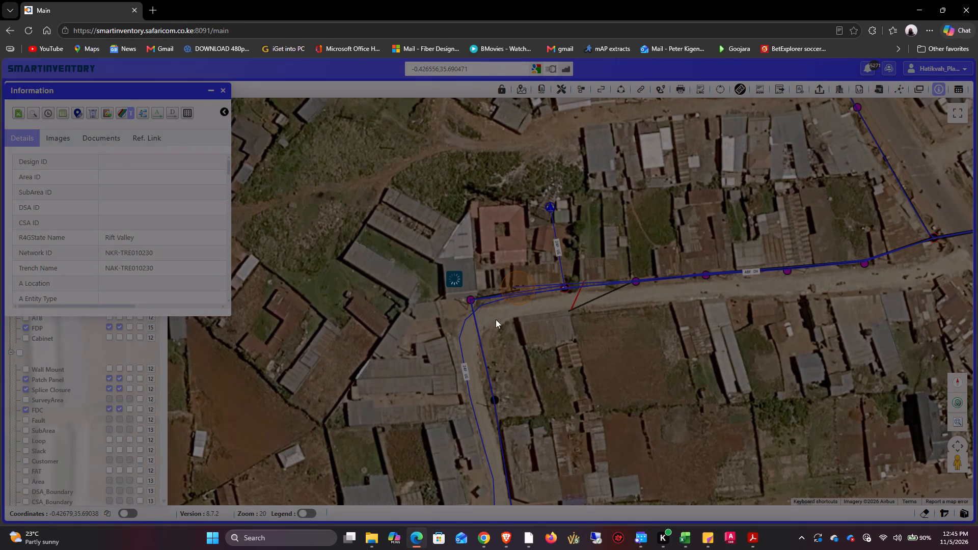
click(582, 330)
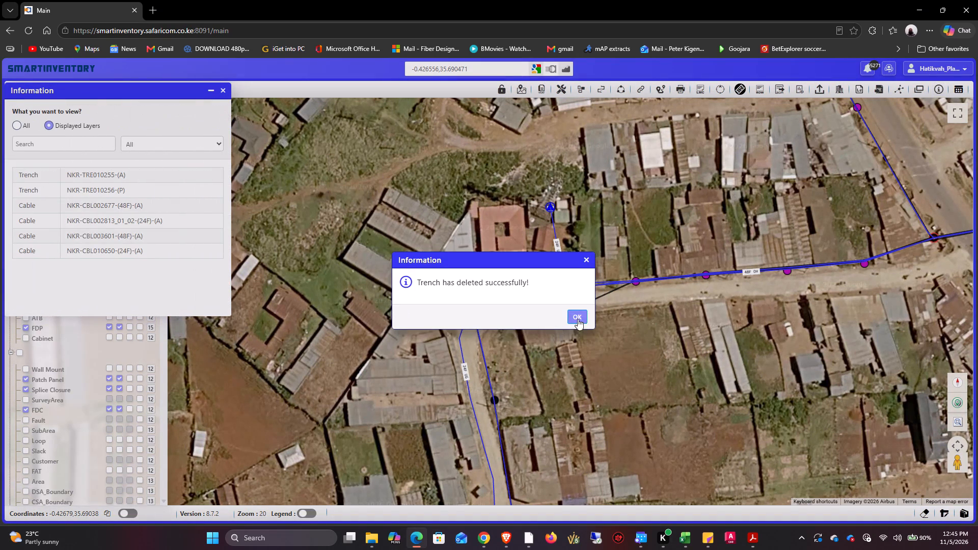
click(578, 318)
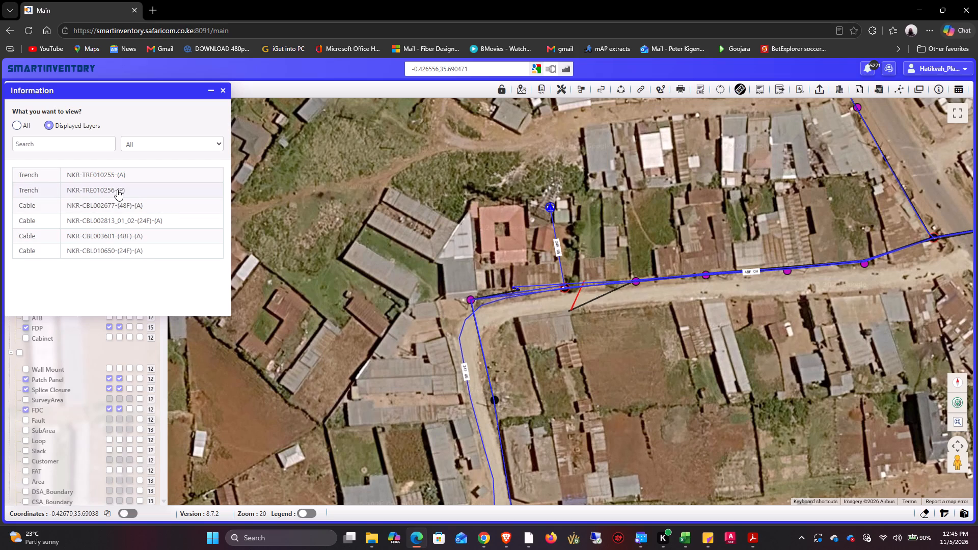
Delete the planned trench NKR-TRE010256 near the road corner.
click(117, 189)
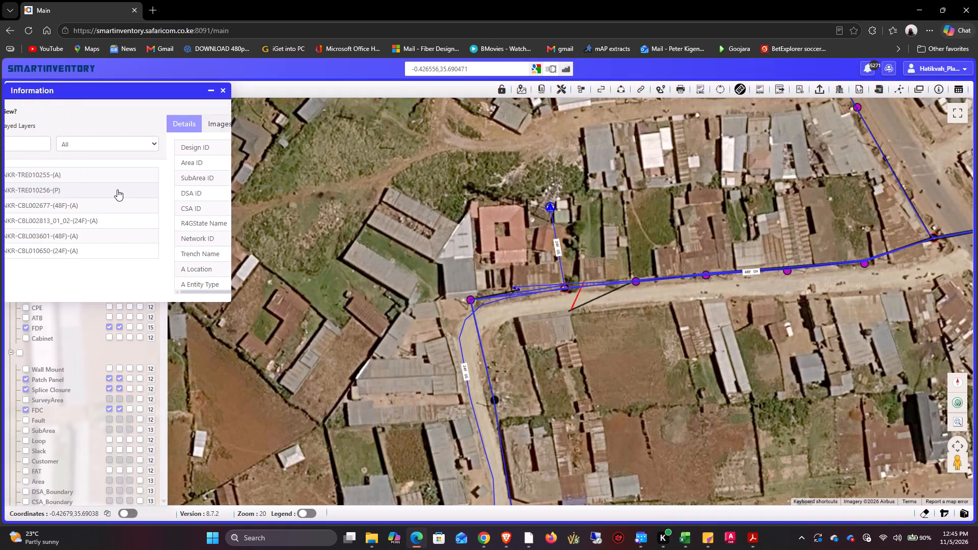
click(91, 115)
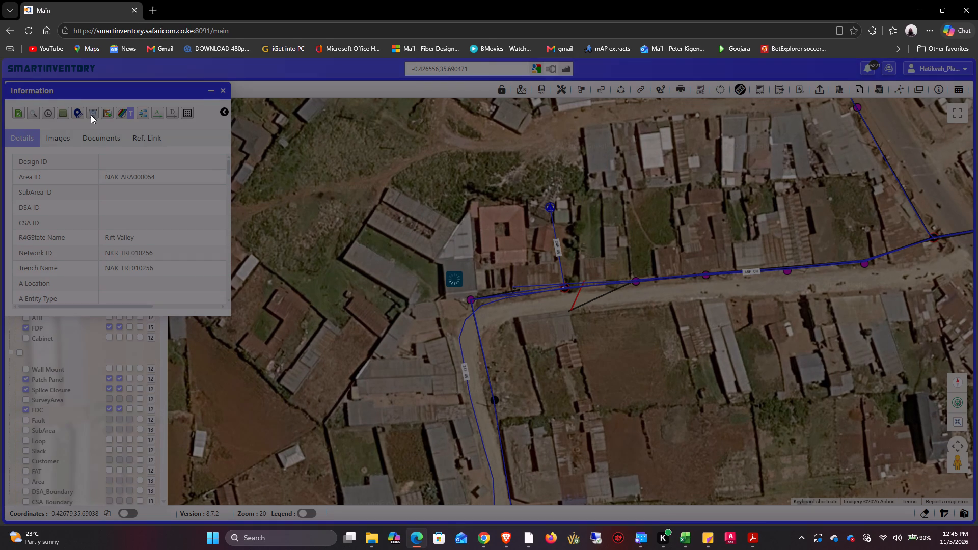
click(585, 325)
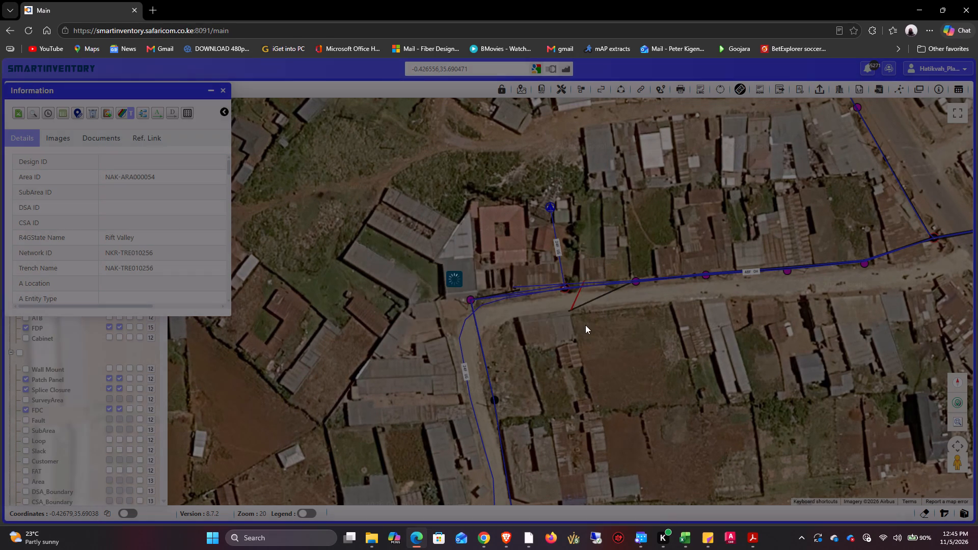
click(577, 318)
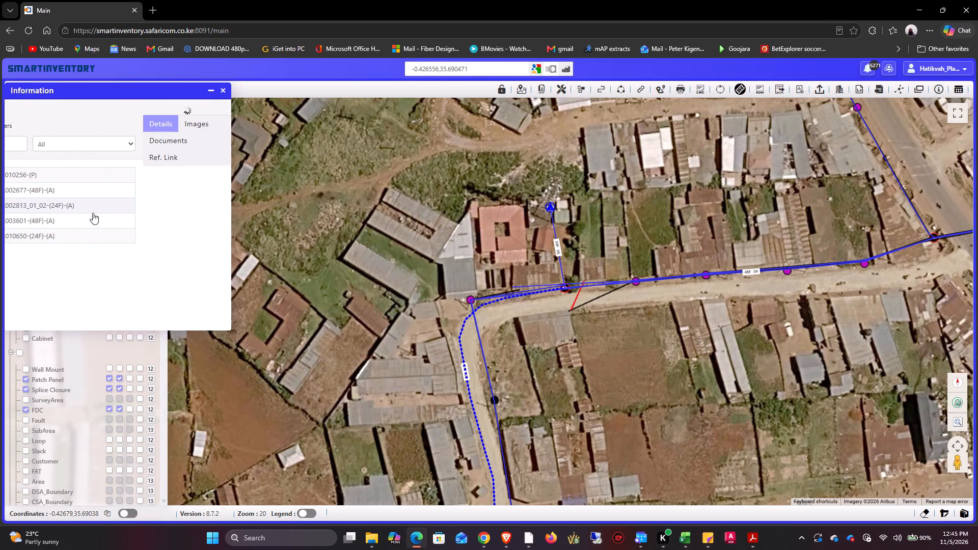
click(96, 113)
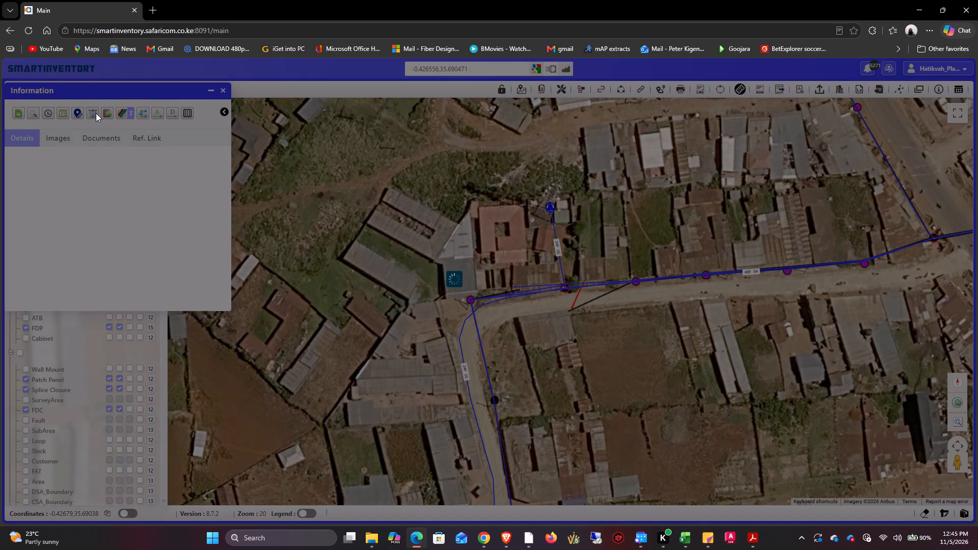
click(589, 329)
click(569, 322)
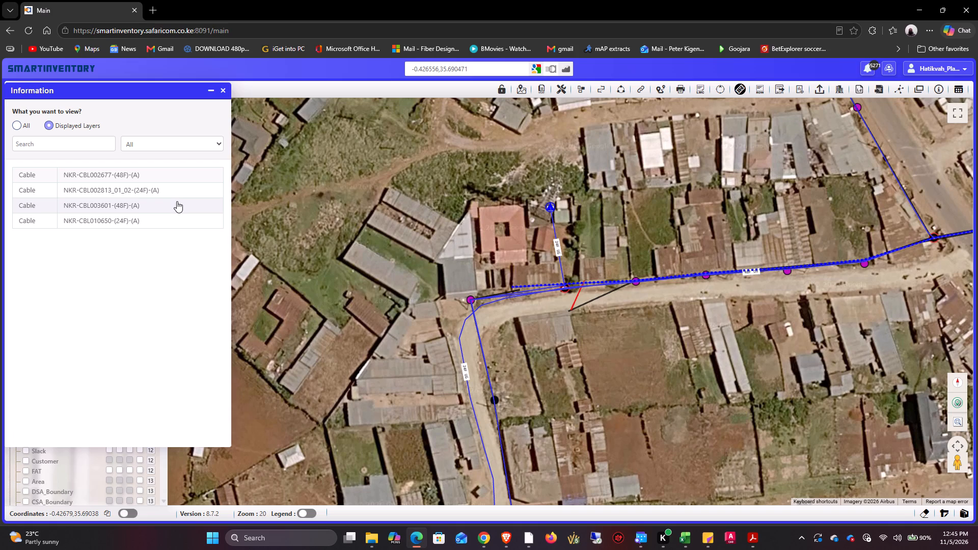
Shorten cable NKR-CBL003601 by removing its western end vertex and moving the adjacent vertex onto the northward cable's junction; save and refresh the map.
click(177, 201)
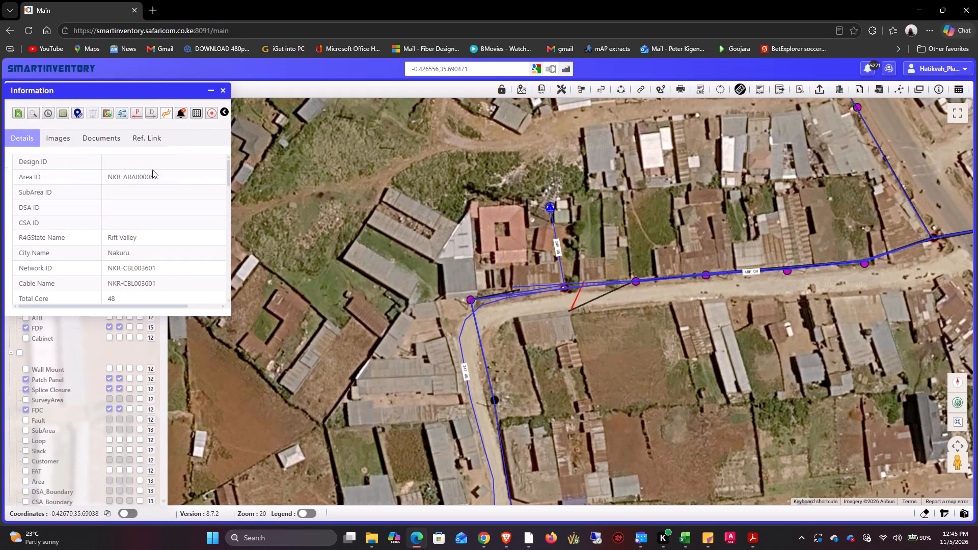
click(76, 112)
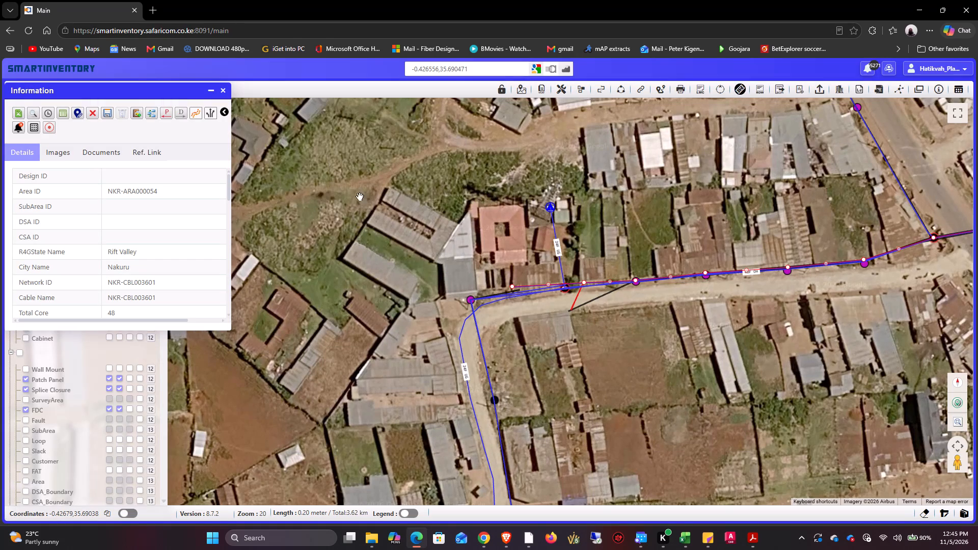
drag(514, 287, 514, 288)
drag(514, 288, 562, 292)
right_click(562, 292)
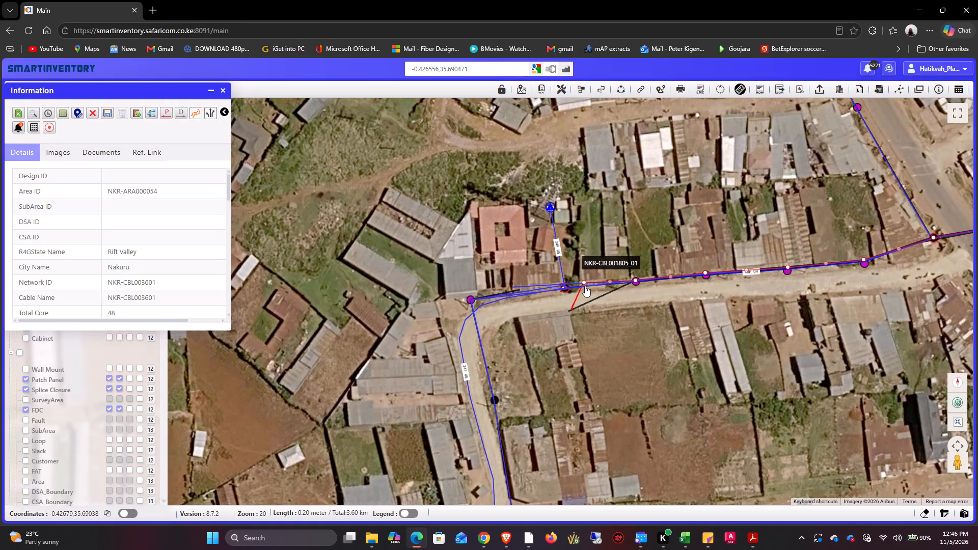
drag(585, 281, 565, 287)
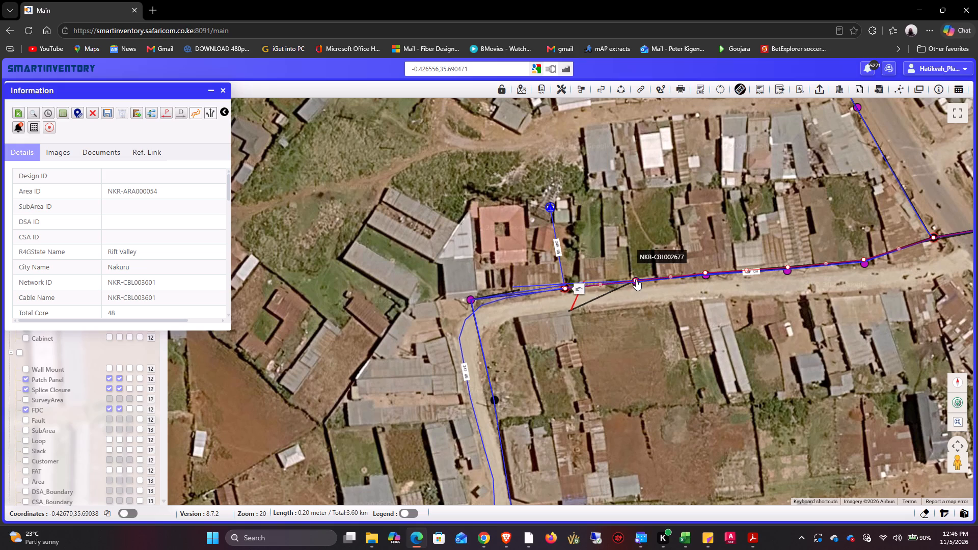
click(636, 279)
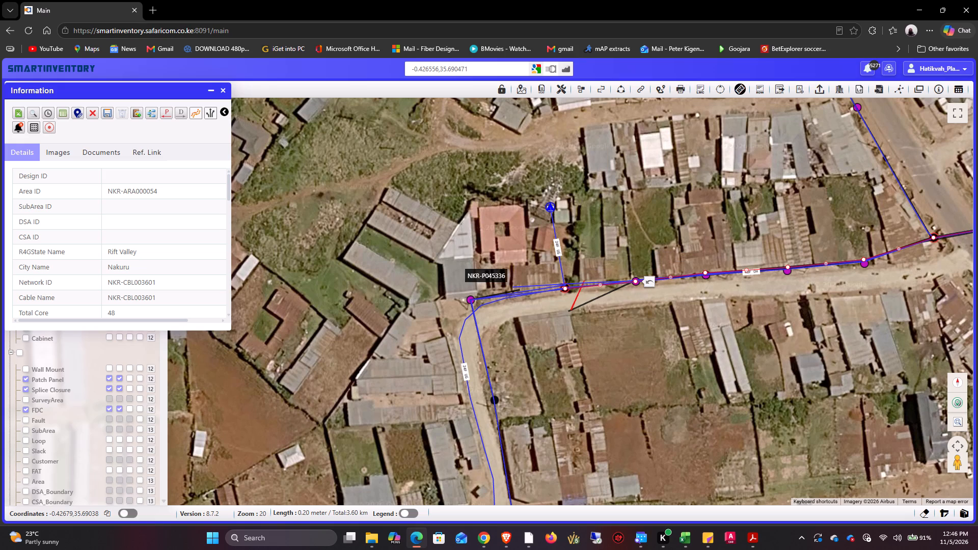
click(106, 115)
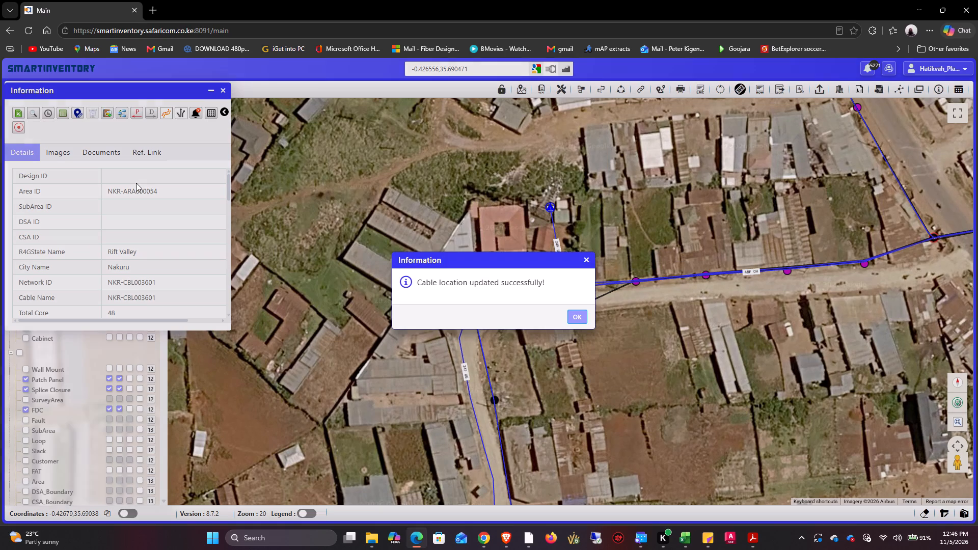
click(572, 316)
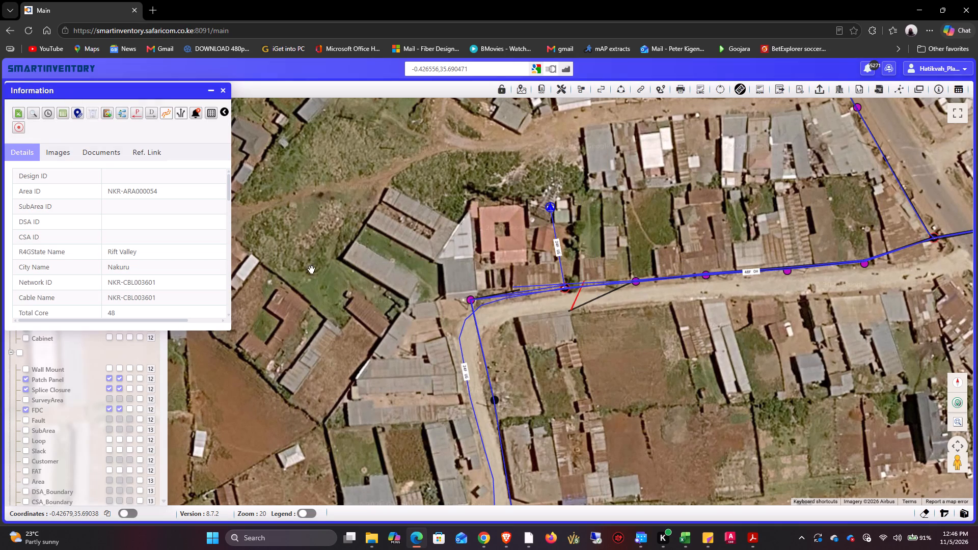
click(226, 92)
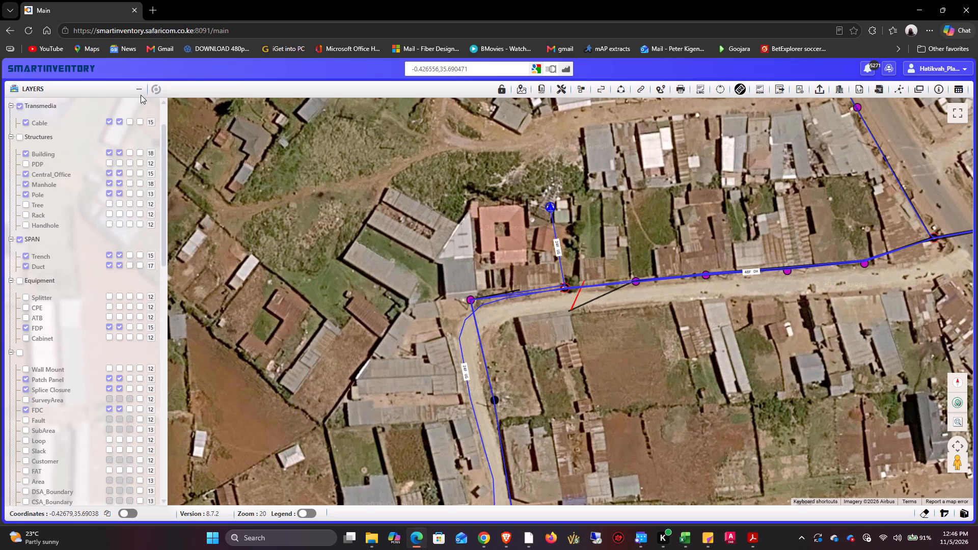
click(155, 89)
Examine the cables and trench around the road corner and along the side road to the south, including the details of cable NKR-CBL010650.
click(937, 91)
click(532, 289)
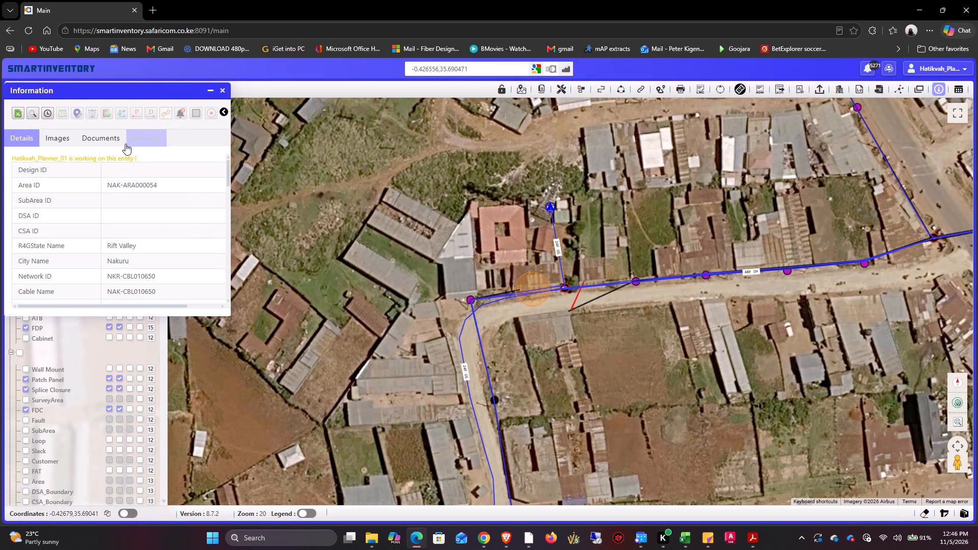
click(225, 114)
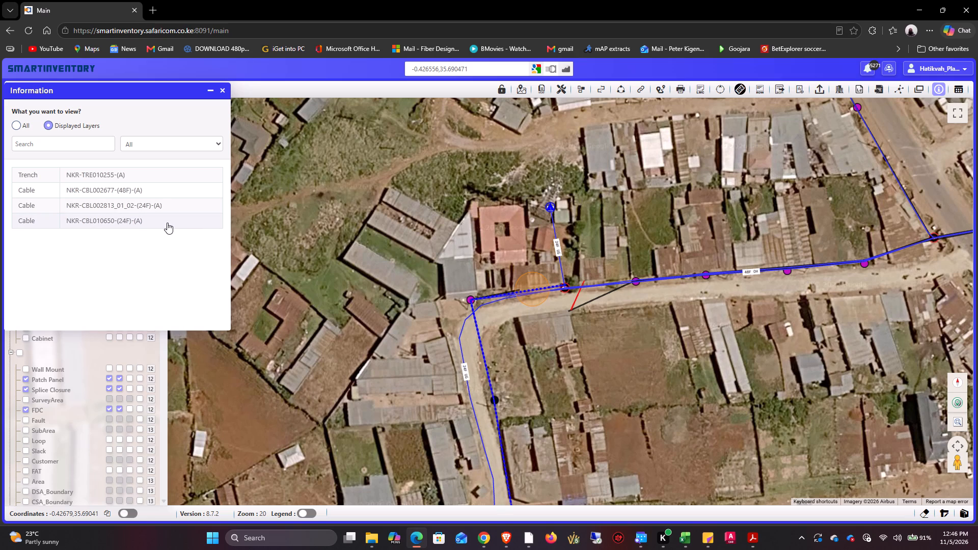
click(167, 223)
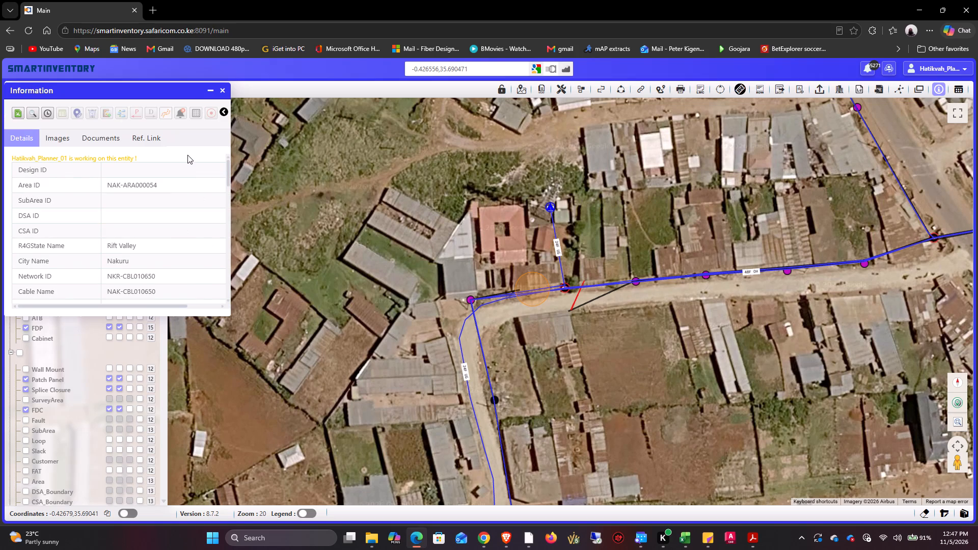
drag(453, 380, 466, 204)
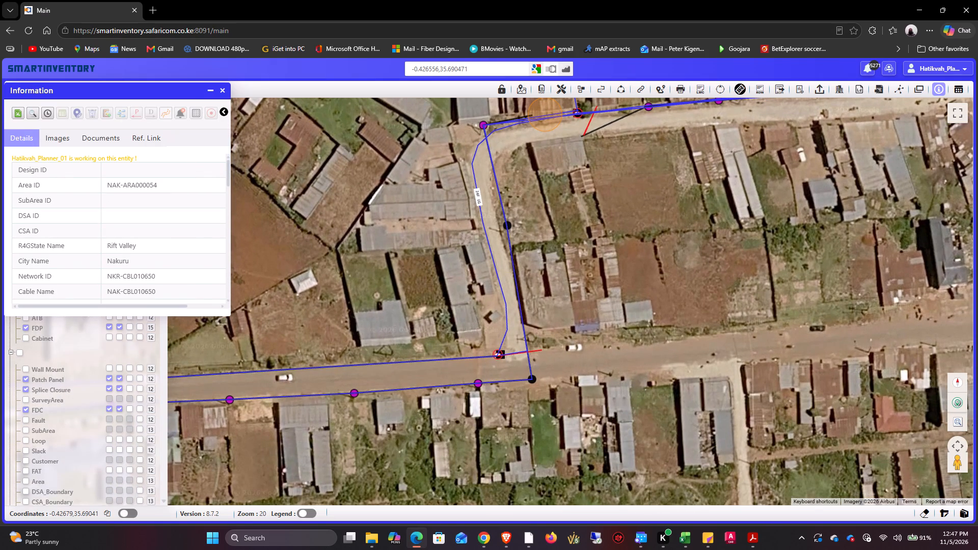
click(521, 291)
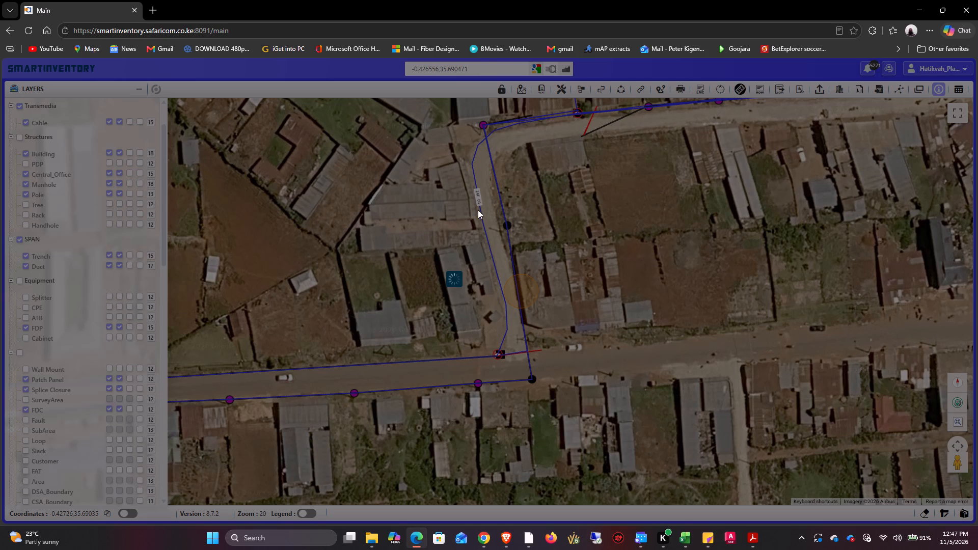
drag(499, 203, 491, 236)
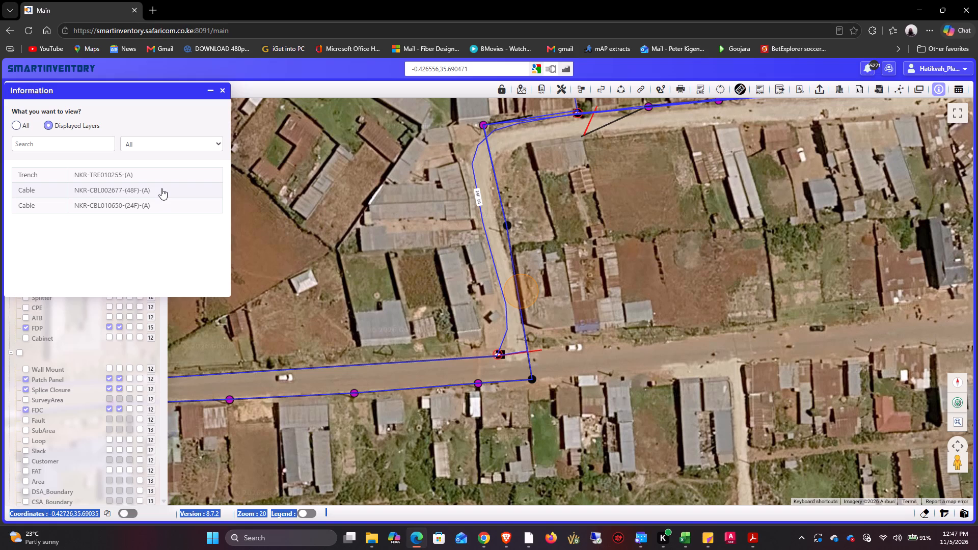
drag(476, 195, 466, 229)
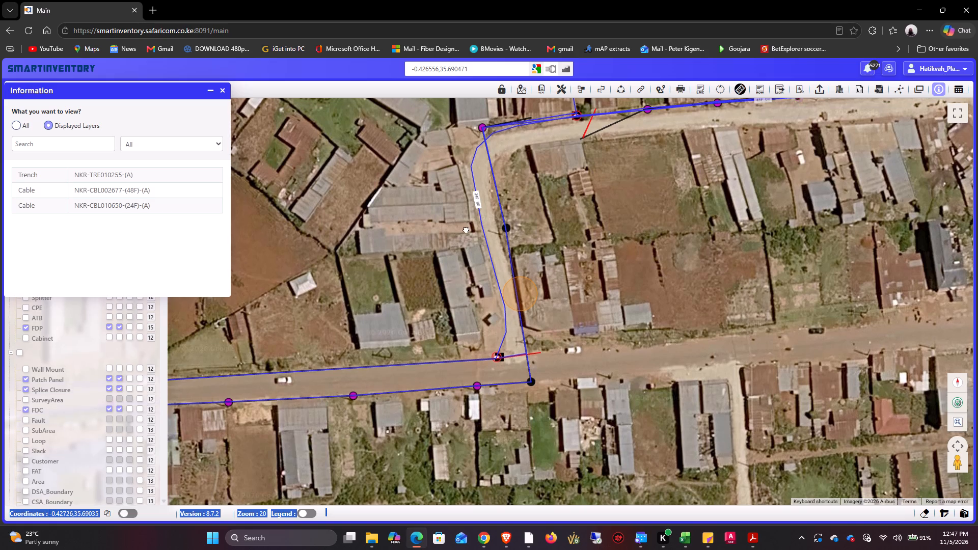
drag(466, 229, 460, 267)
click(501, 187)
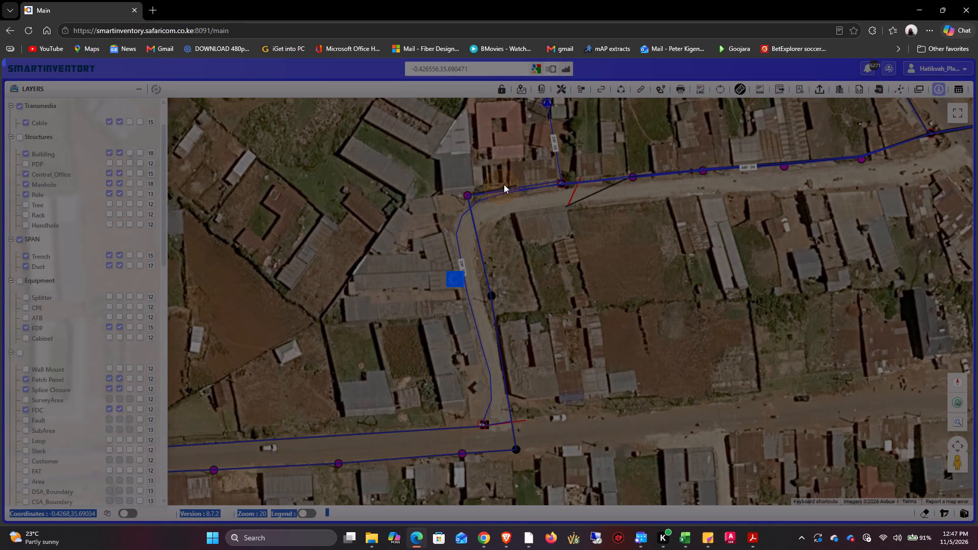
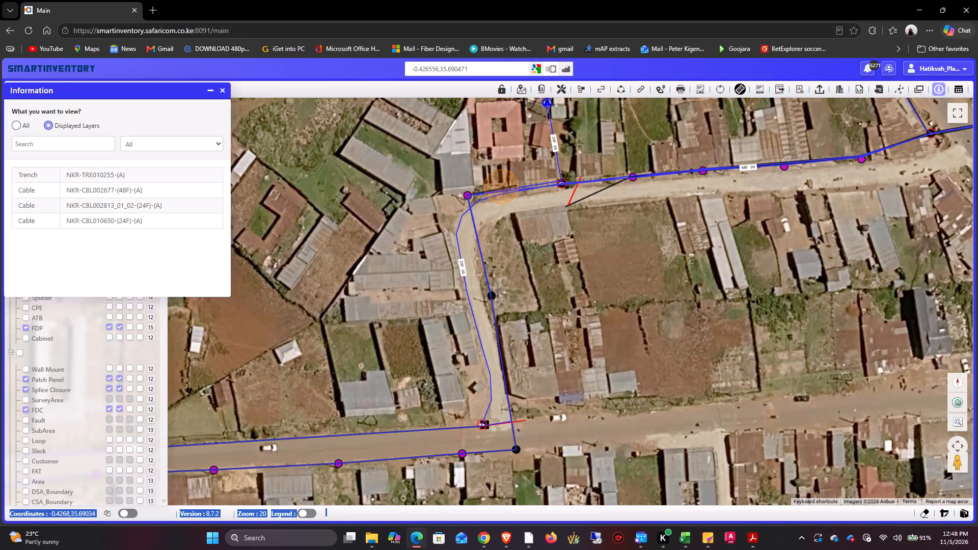
Extend trench NKR-TRE010255 to about 506 m by moving its eastern end vertex onto the northward cable's junction, and save the new location.
click(69, 179)
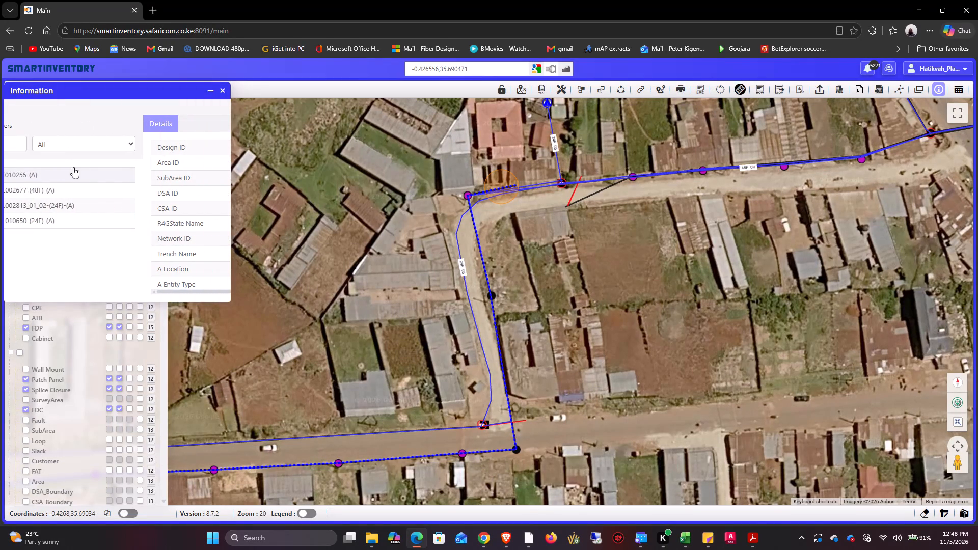
click(78, 117)
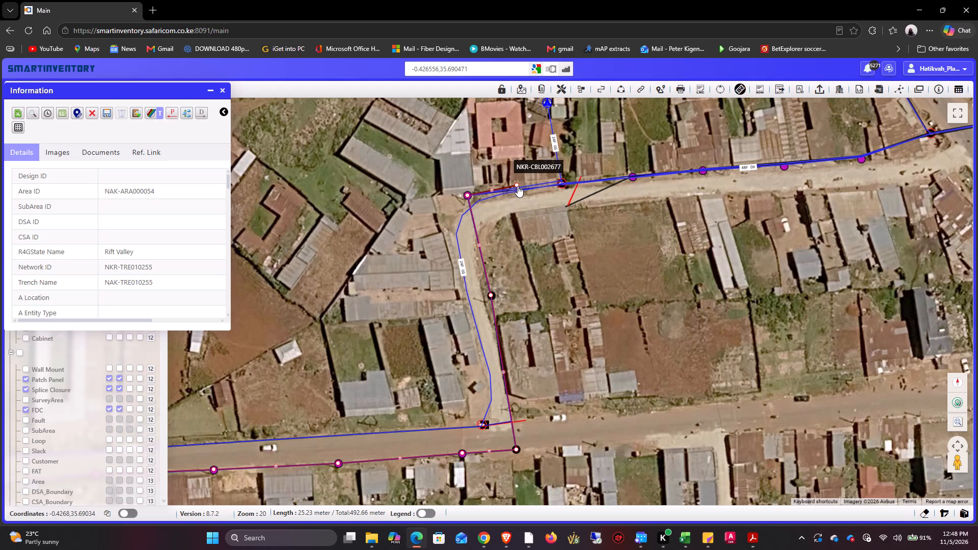
drag(518, 186, 564, 184)
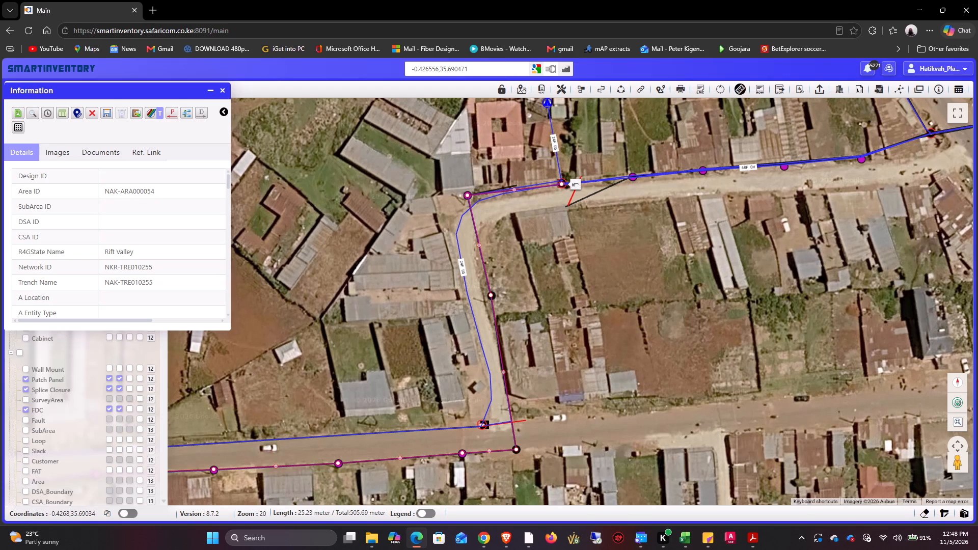
click(106, 113)
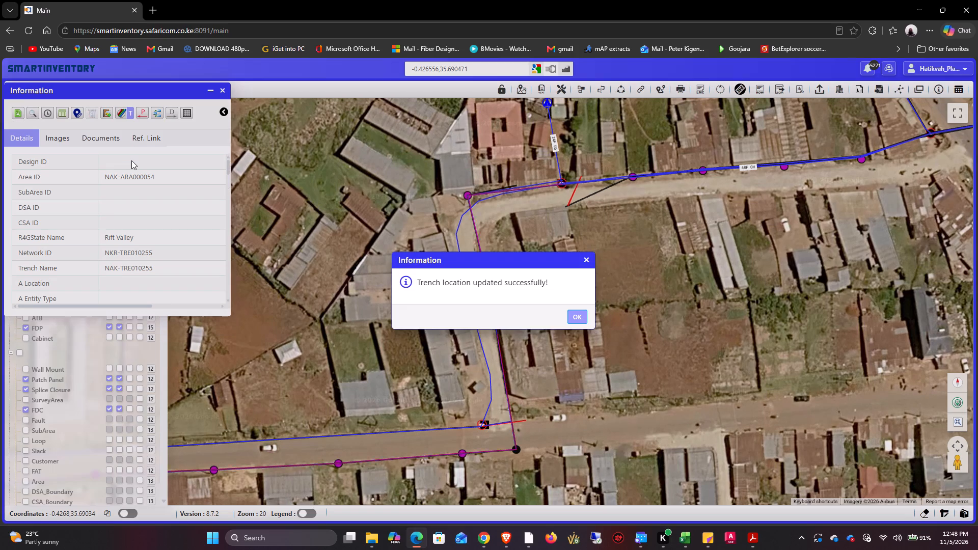
click(578, 315)
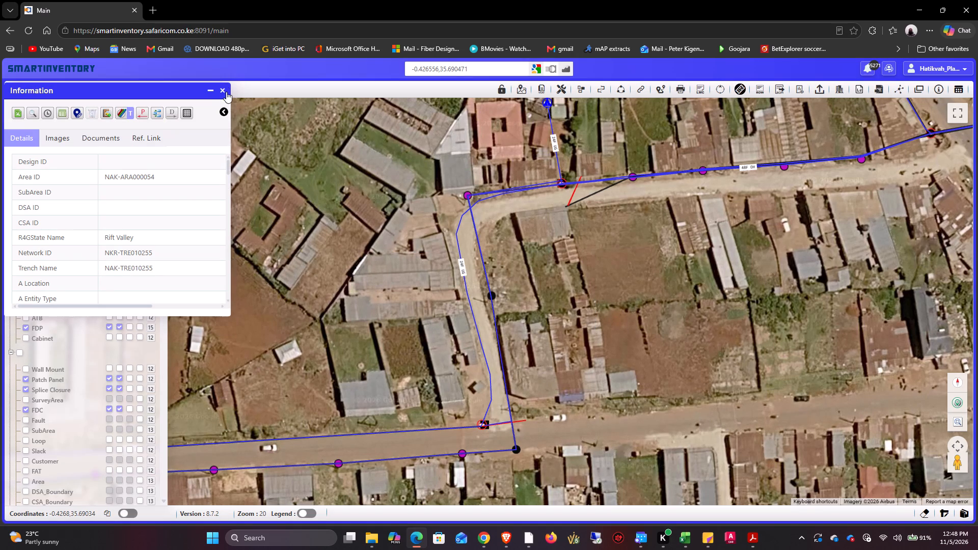
click(222, 92)
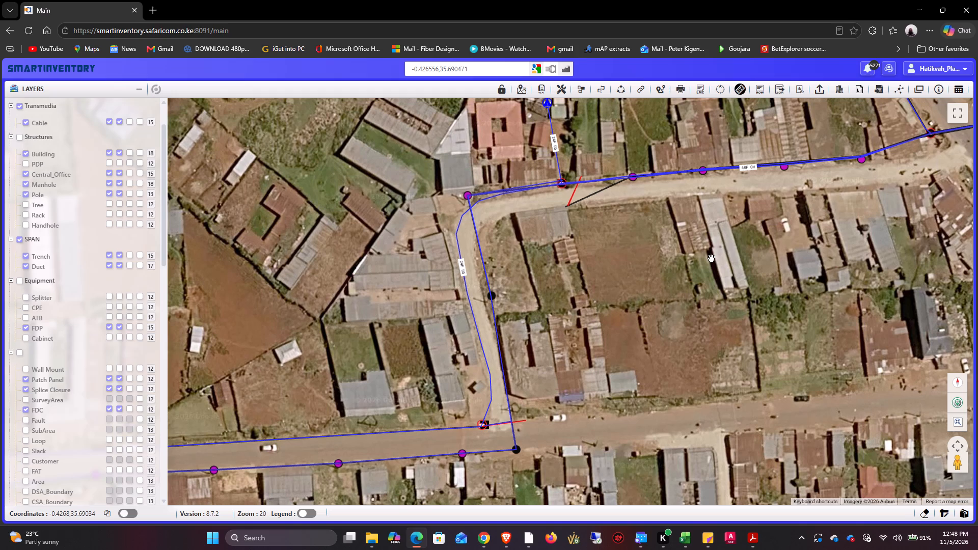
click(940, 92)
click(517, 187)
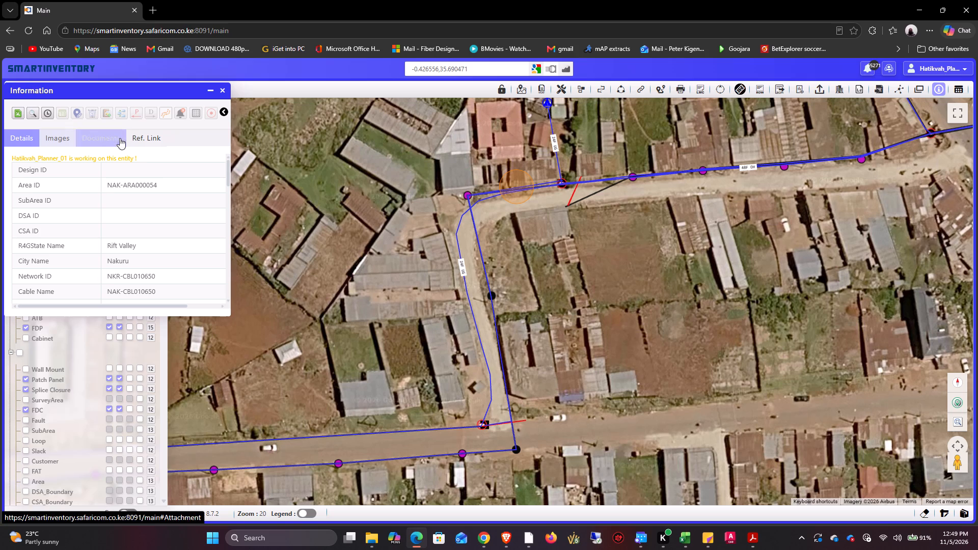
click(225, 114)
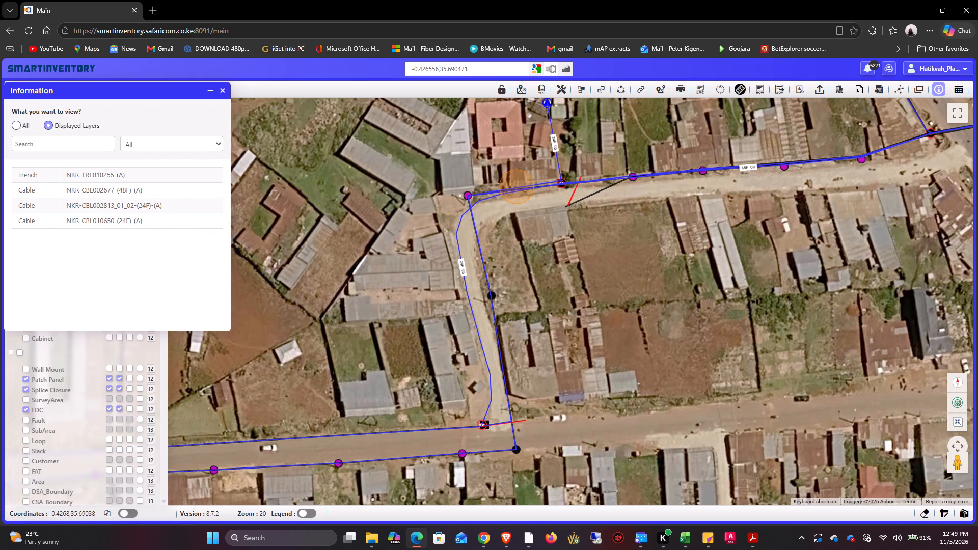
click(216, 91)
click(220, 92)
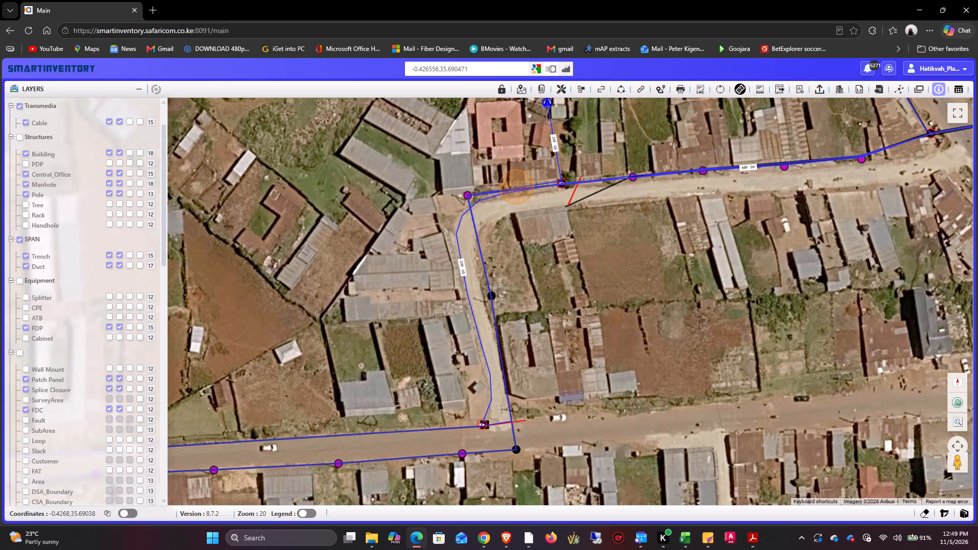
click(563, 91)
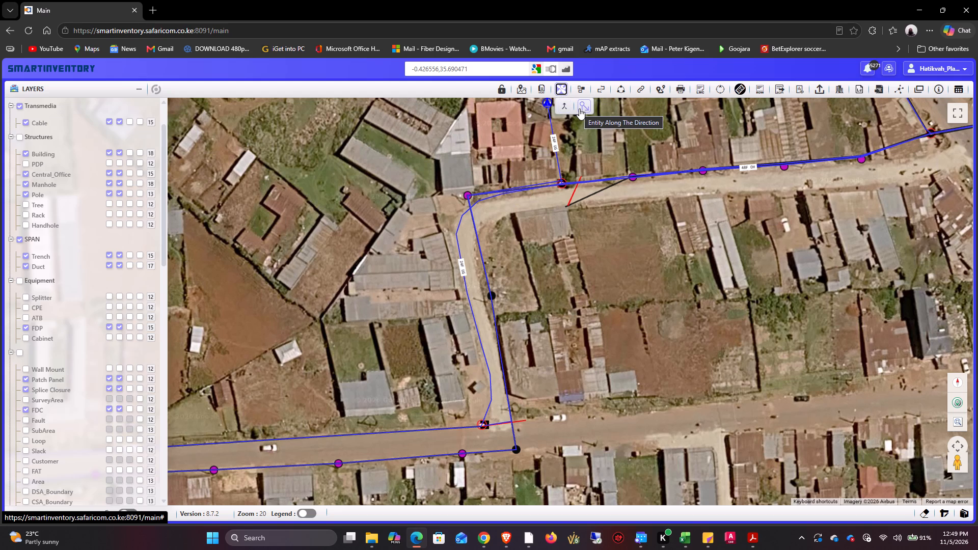
Convert duct NKR-DUC002041, west of manhole NKR-MHL000409 on the southern road, from As-Built to Planned.
click(937, 87)
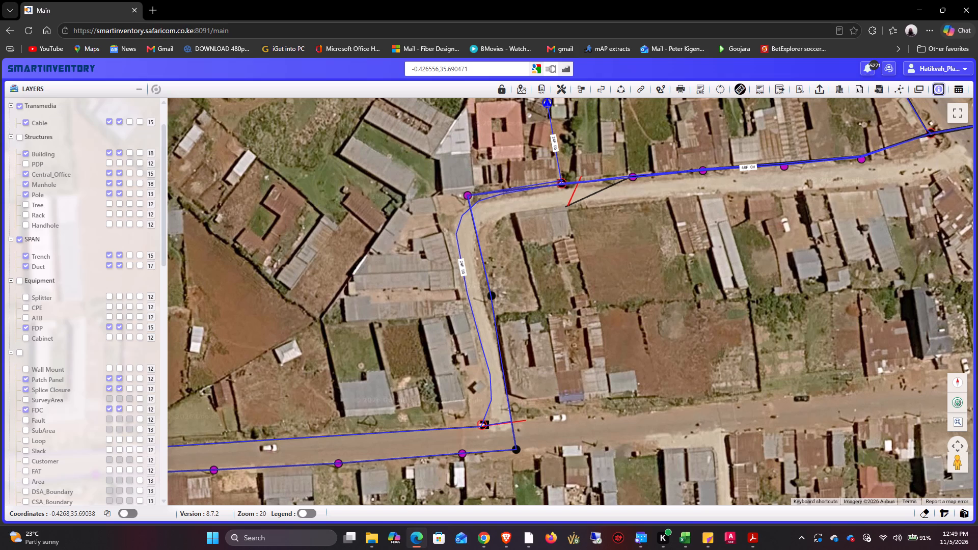
click(446, 428)
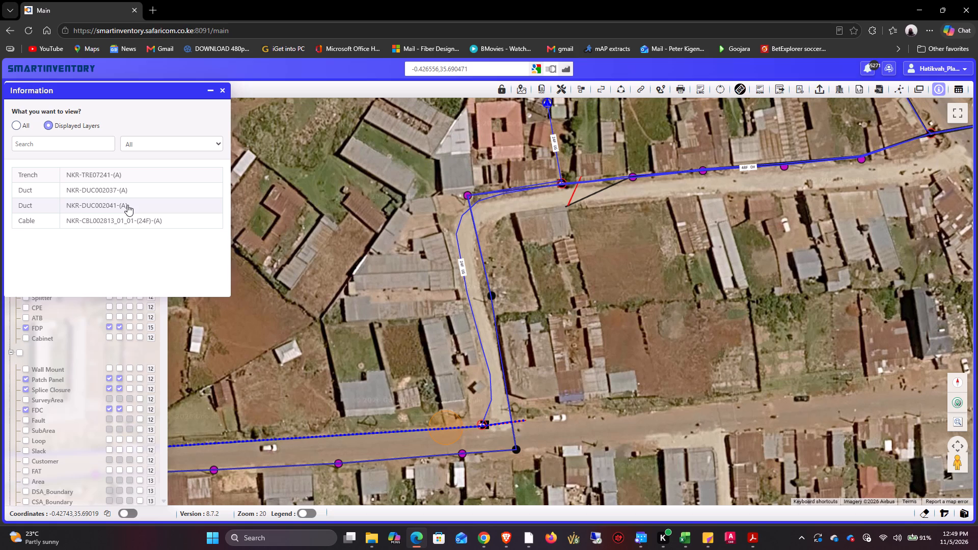
click(127, 205)
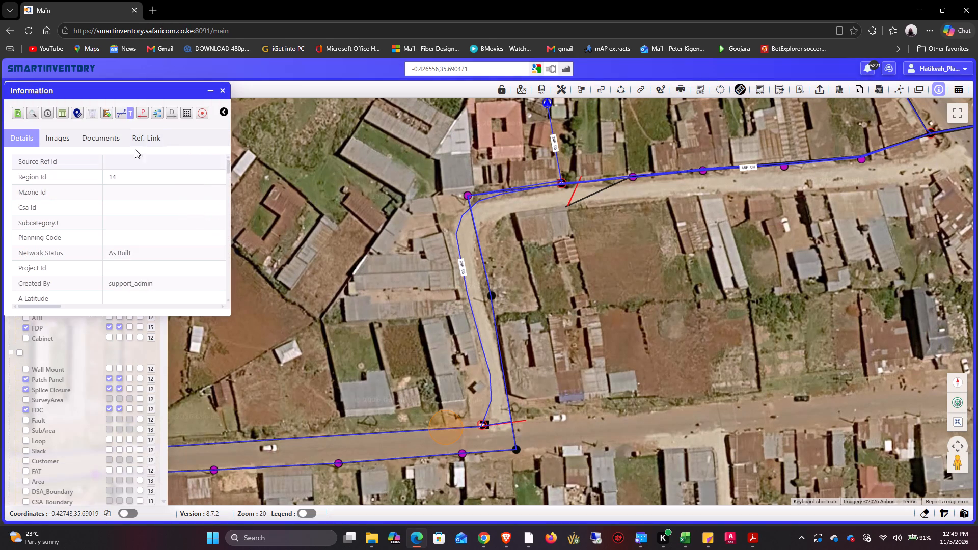
click(146, 114)
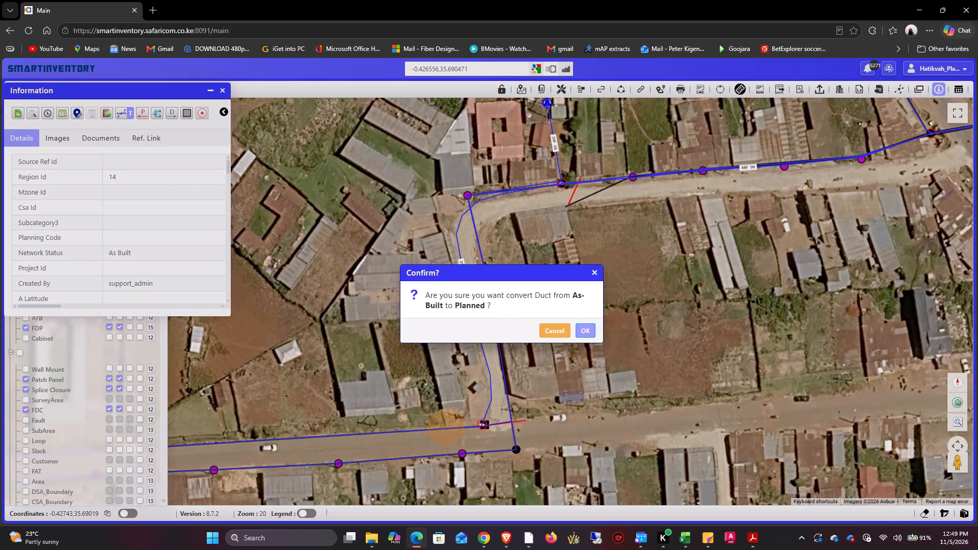
click(580, 333)
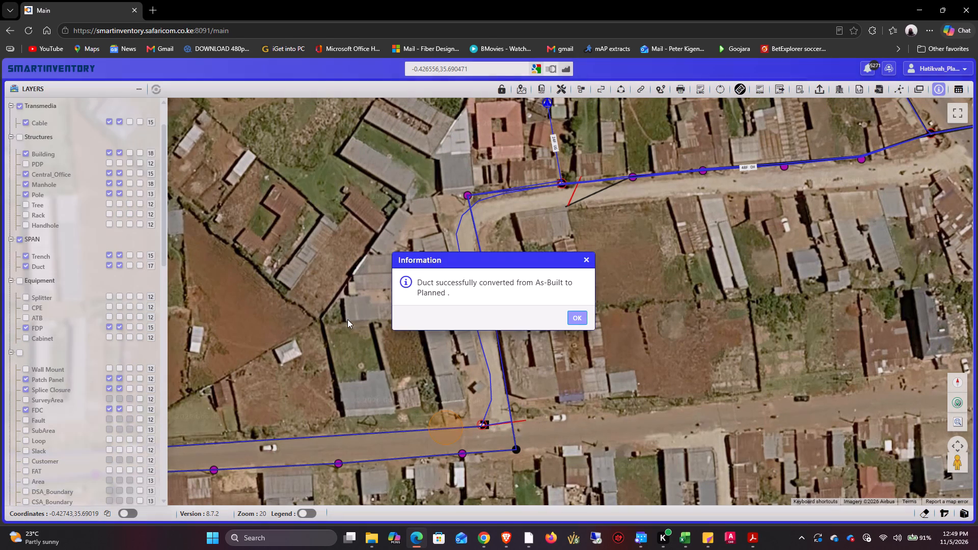
click(574, 316)
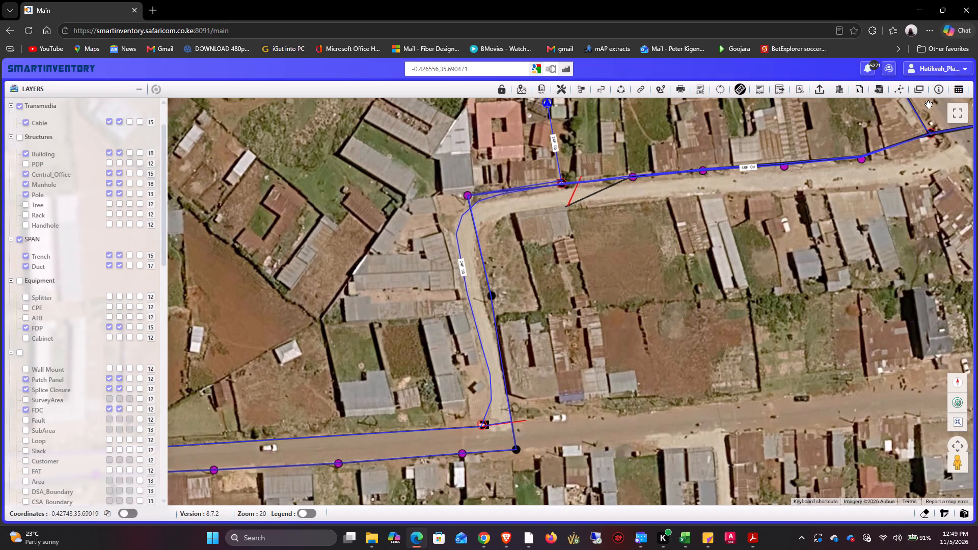
Convert duct NKR-DUC002037 along the same stretch of the southern road from As-Built to Planned.
click(937, 90)
click(450, 429)
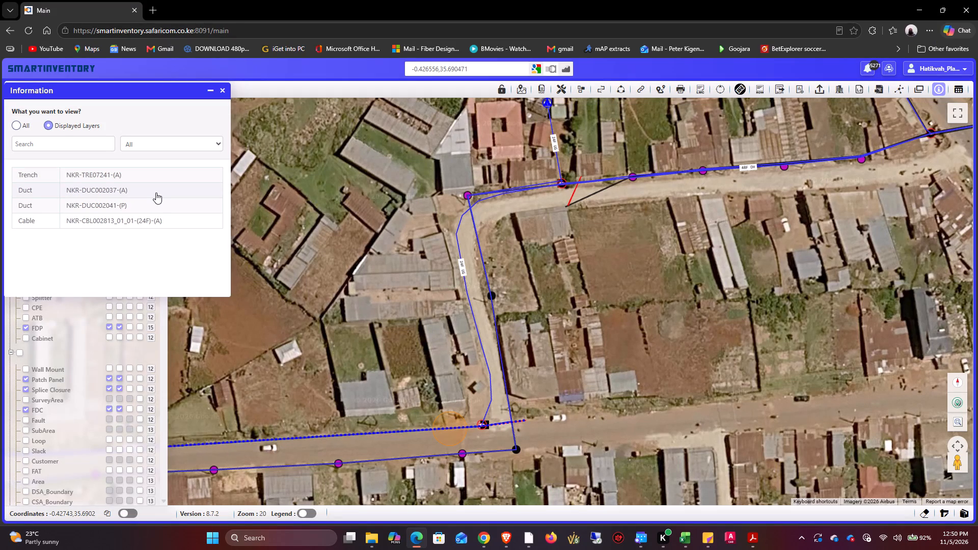
click(156, 193)
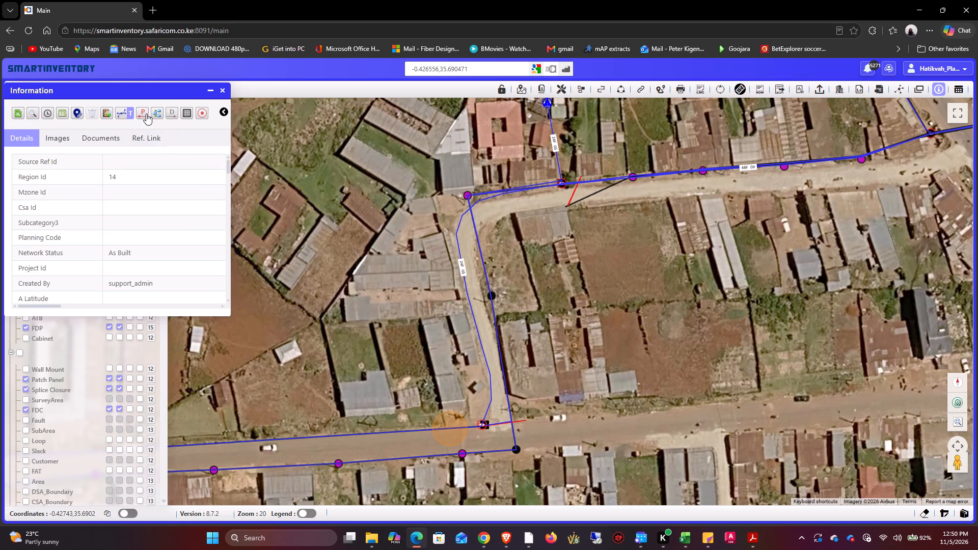
click(146, 114)
click(586, 329)
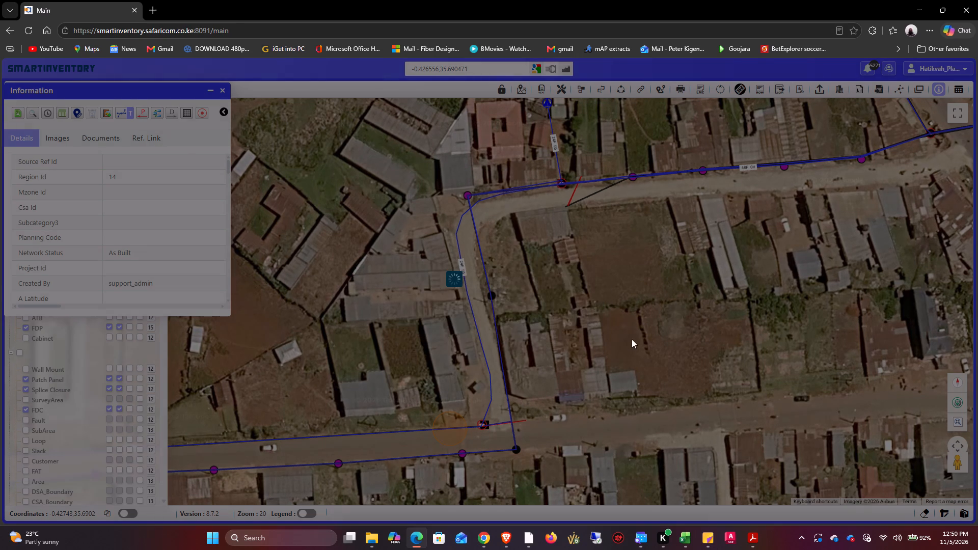
click(570, 320)
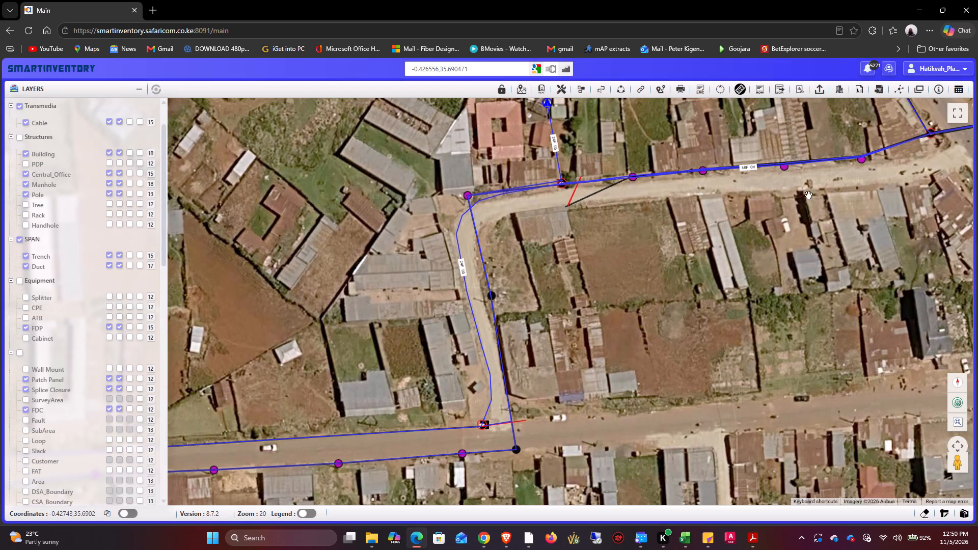
Delete the planned duct NKR-DUC002037 beside splice closure NKR-JCL000291.
click(945, 87)
click(941, 91)
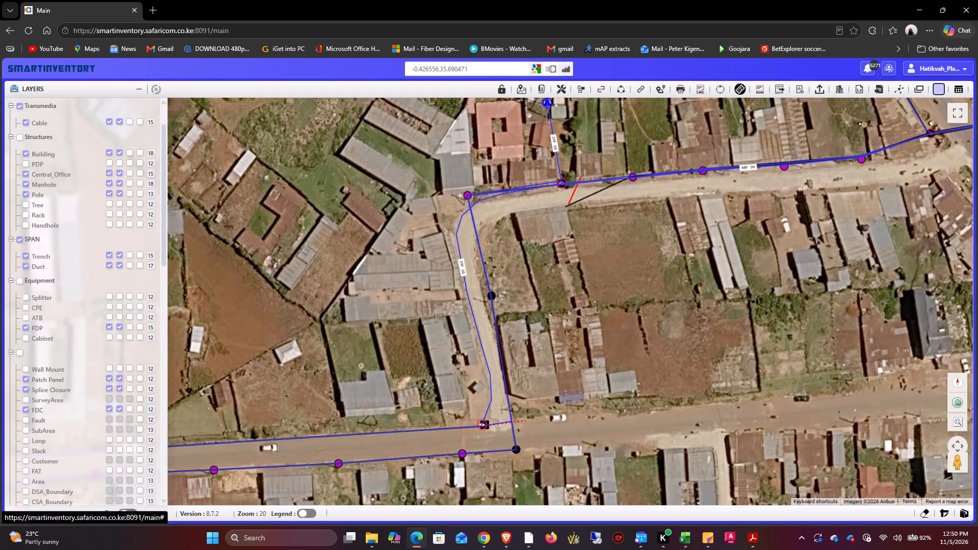
click(472, 425)
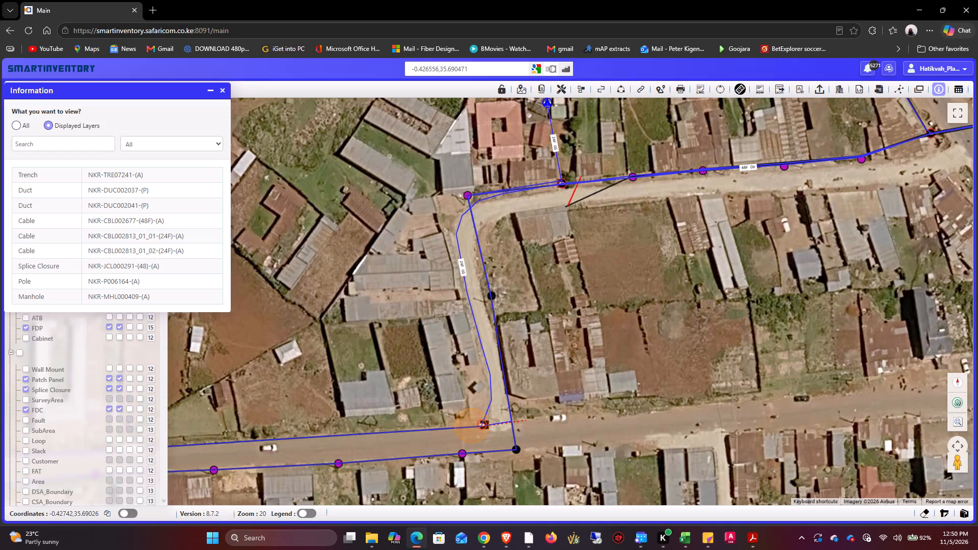
scroll(138, 186, down, 3)
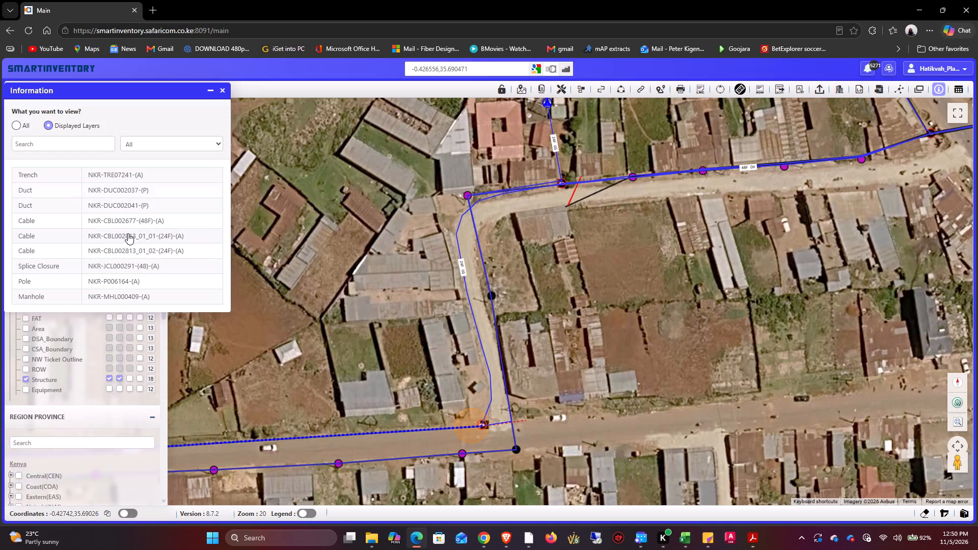
scroll(128, 233, up, 5)
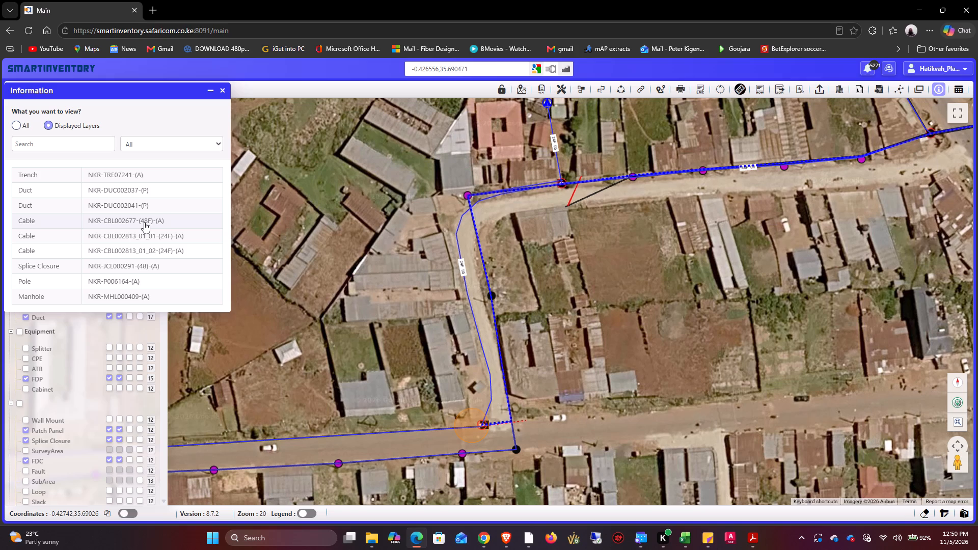
click(148, 193)
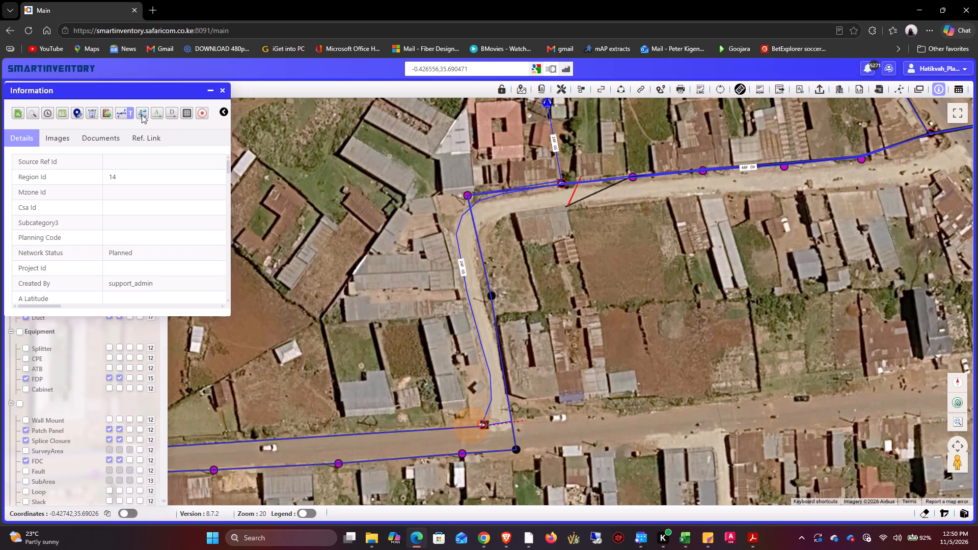
click(94, 114)
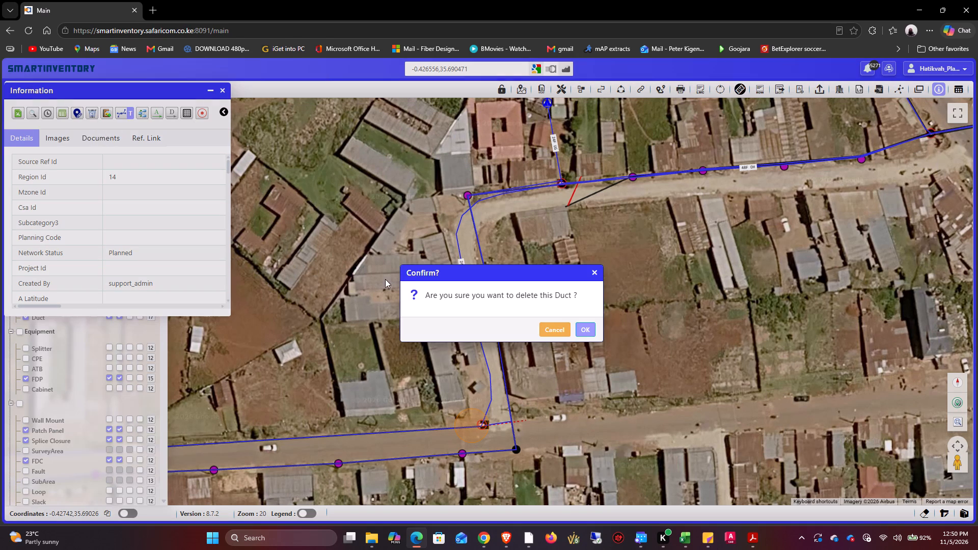
click(590, 328)
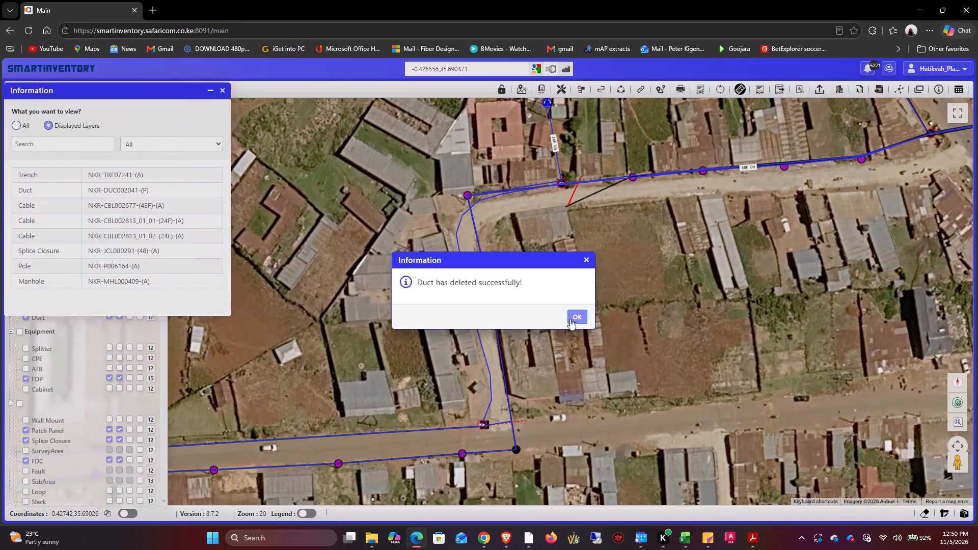
click(573, 318)
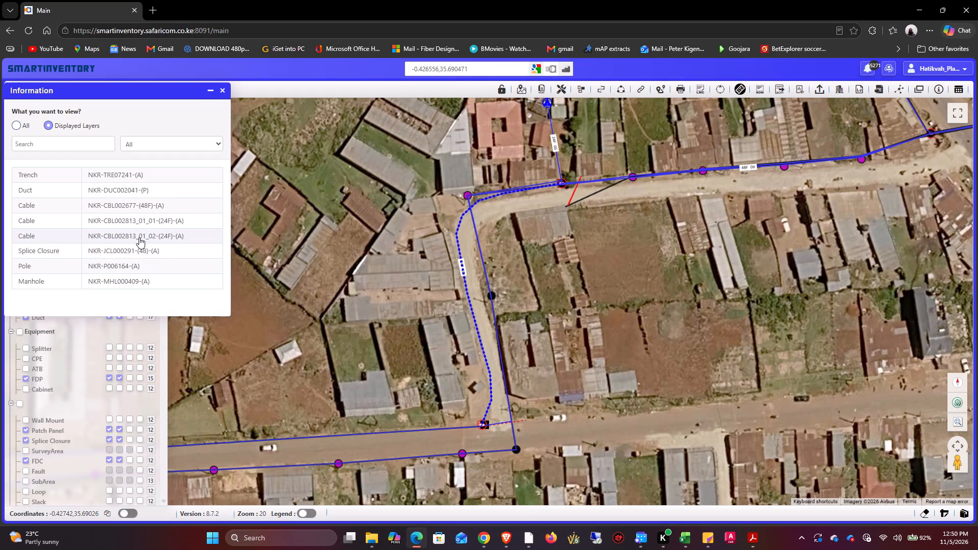
Delete the planned duct NKR-DUC002041 beside splice closure NKR-JCL000291 and refresh the map.
click(127, 185)
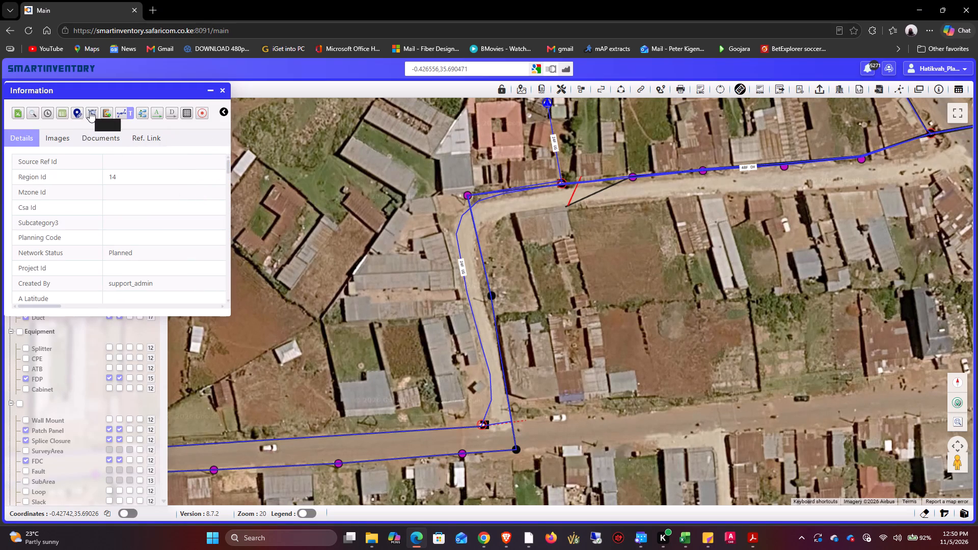
scroll(95, 173, down, 5)
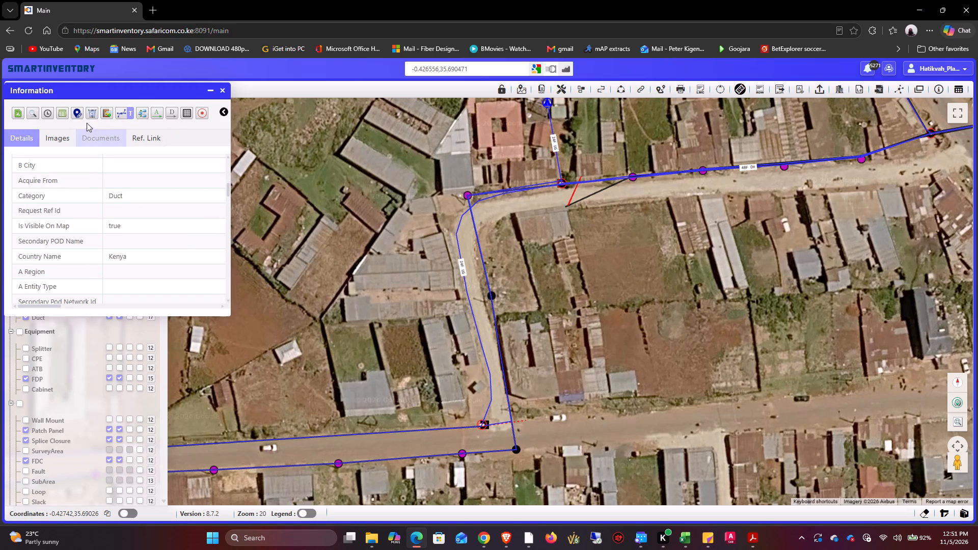
click(89, 114)
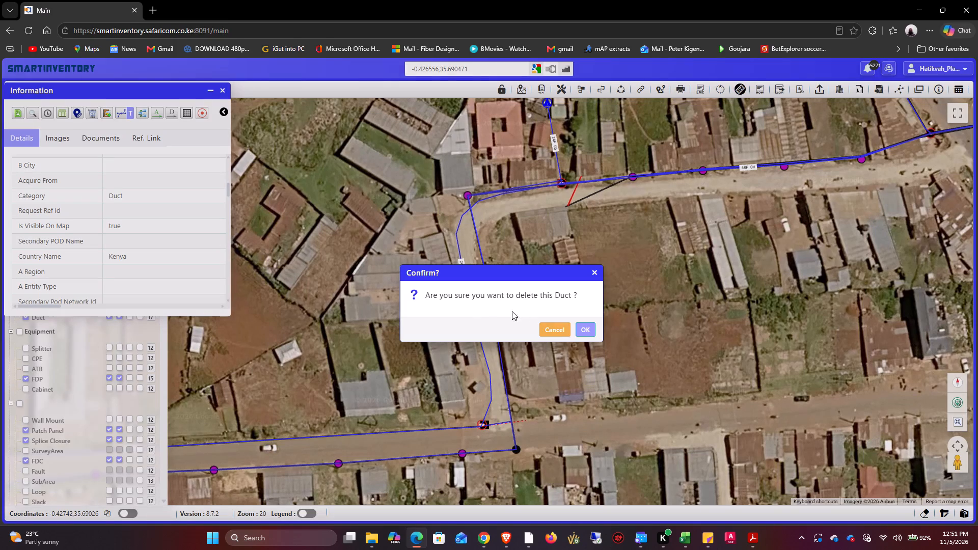
click(579, 328)
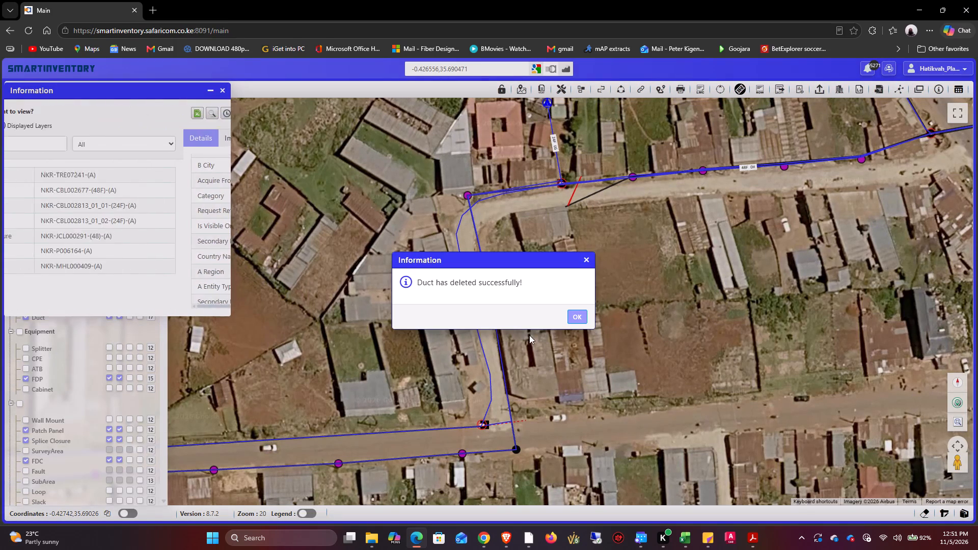
click(568, 319)
click(224, 90)
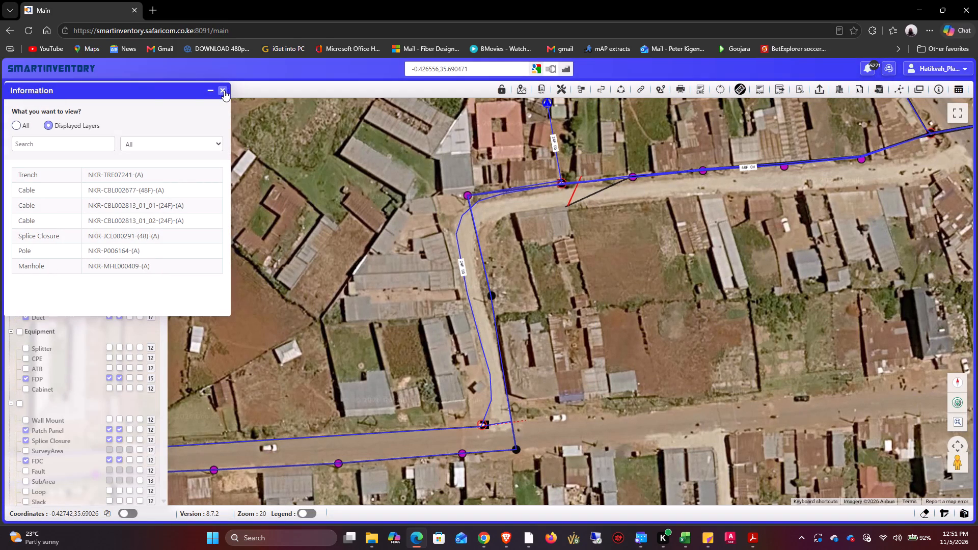
click(155, 87)
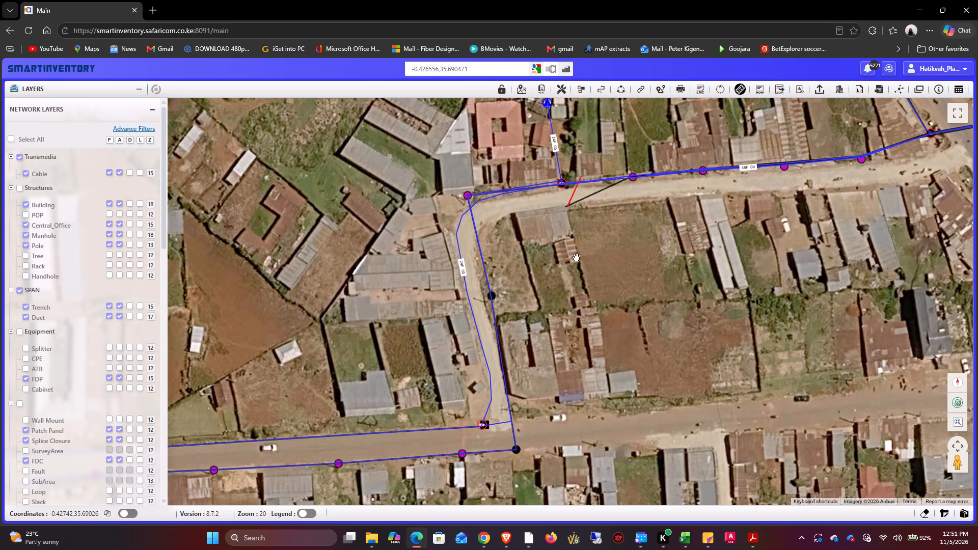
Move the western end of trench NKR-TRE001470 onto the pole just south of the Central Office and save its location.
click(936, 88)
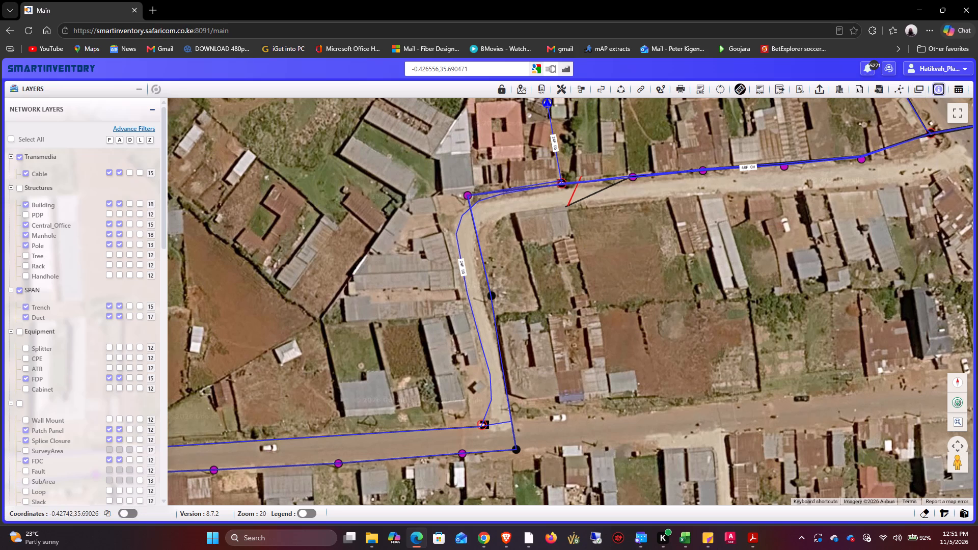
click(572, 207)
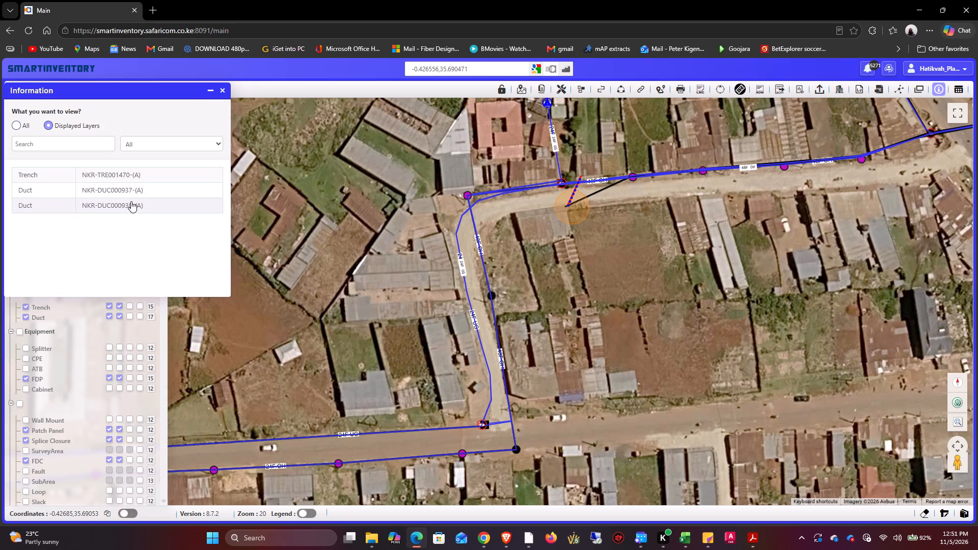
click(142, 169)
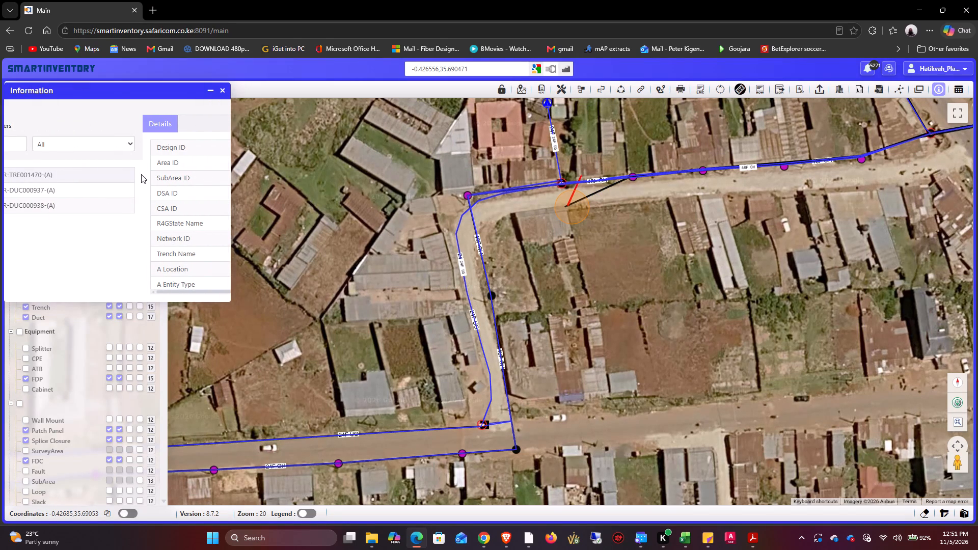
click(79, 112)
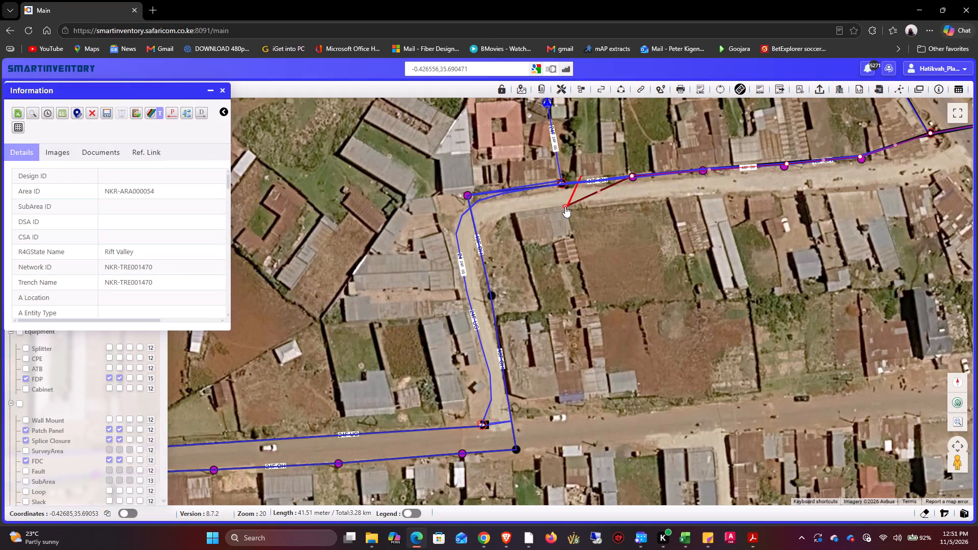
drag(565, 206, 560, 184)
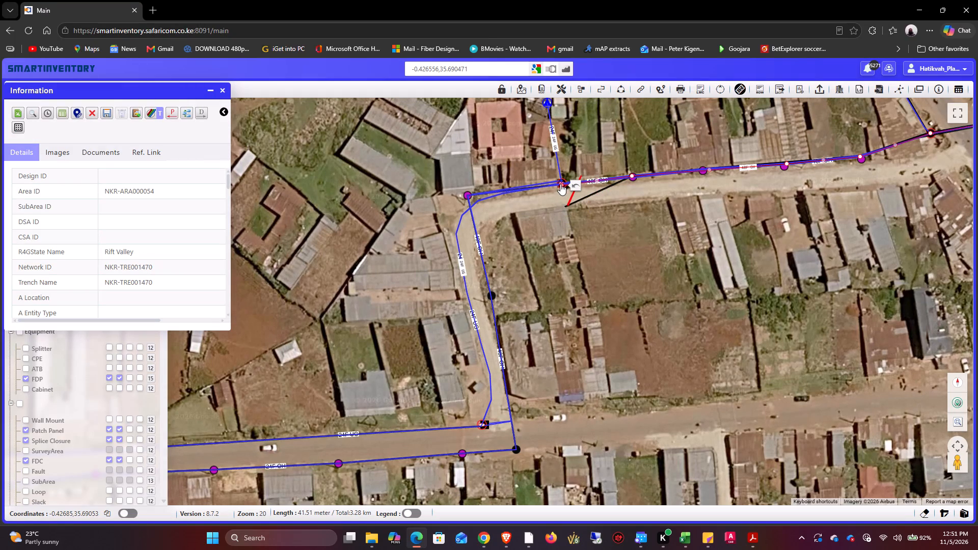
click(560, 187)
click(111, 114)
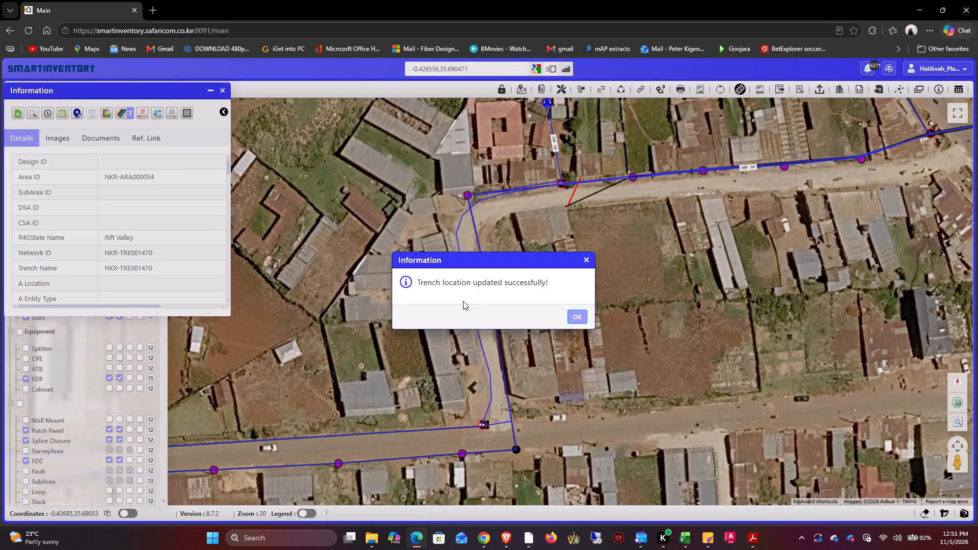
click(577, 318)
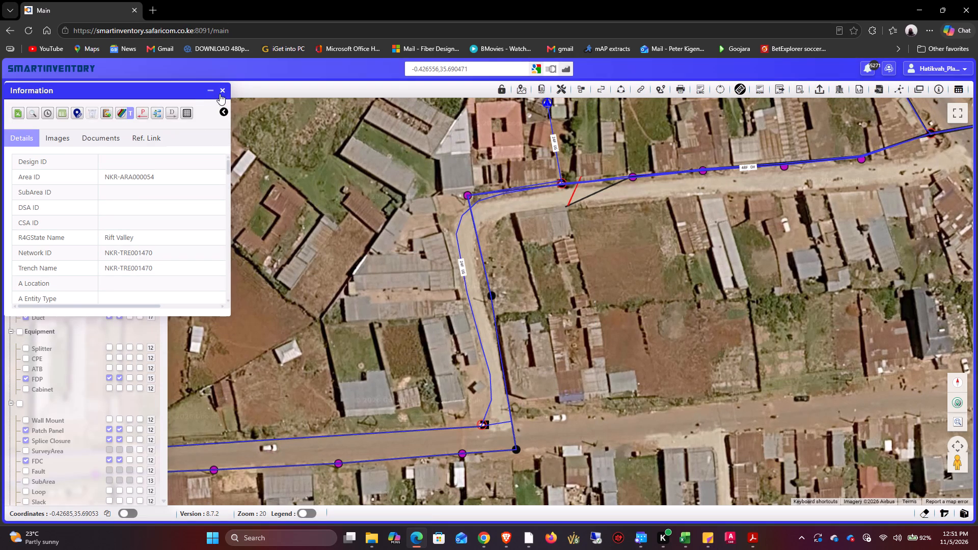
click(222, 92)
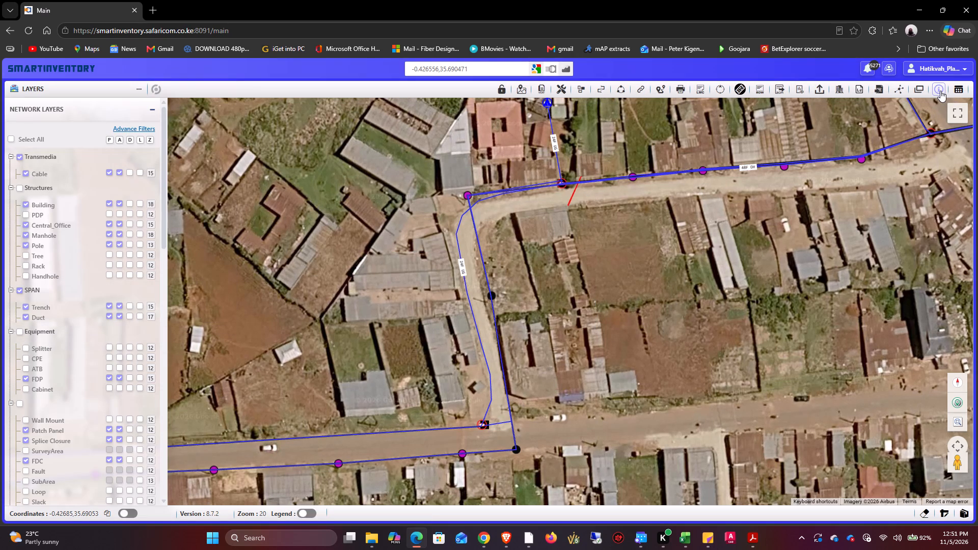
Using a rectangular bulk-operation area around the trench's former western end, convert the two short ducts there from As-Built to Planned.
click(940, 90)
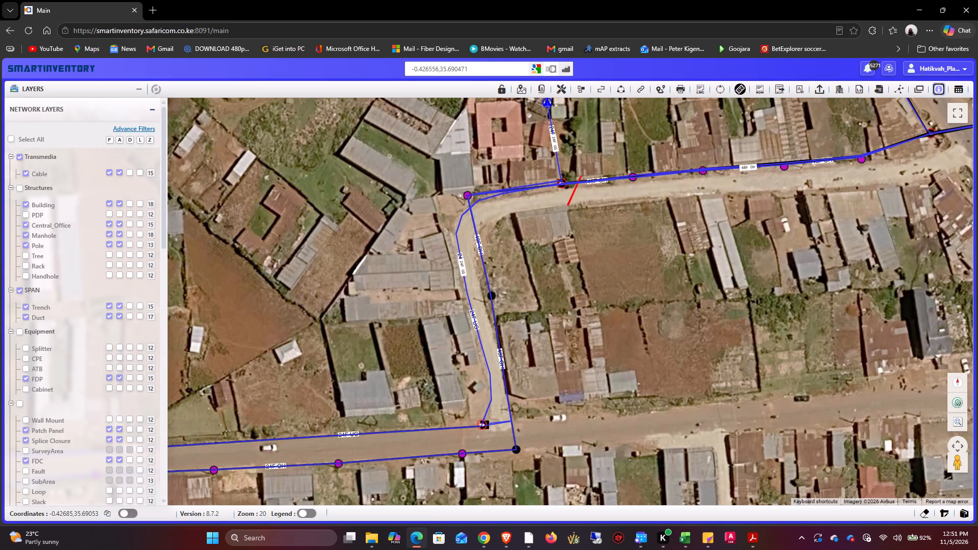
click(959, 514)
click(965, 477)
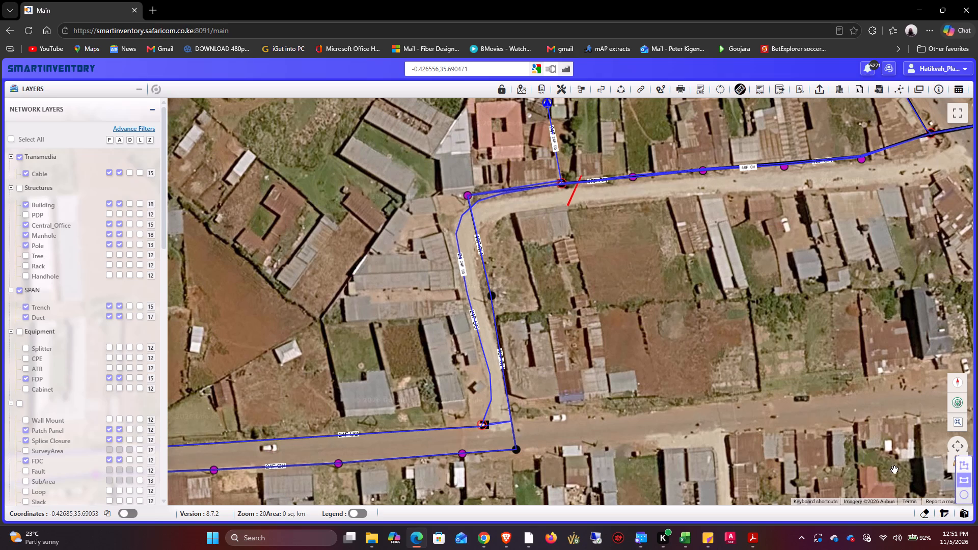
click(619, 154)
click(594, 244)
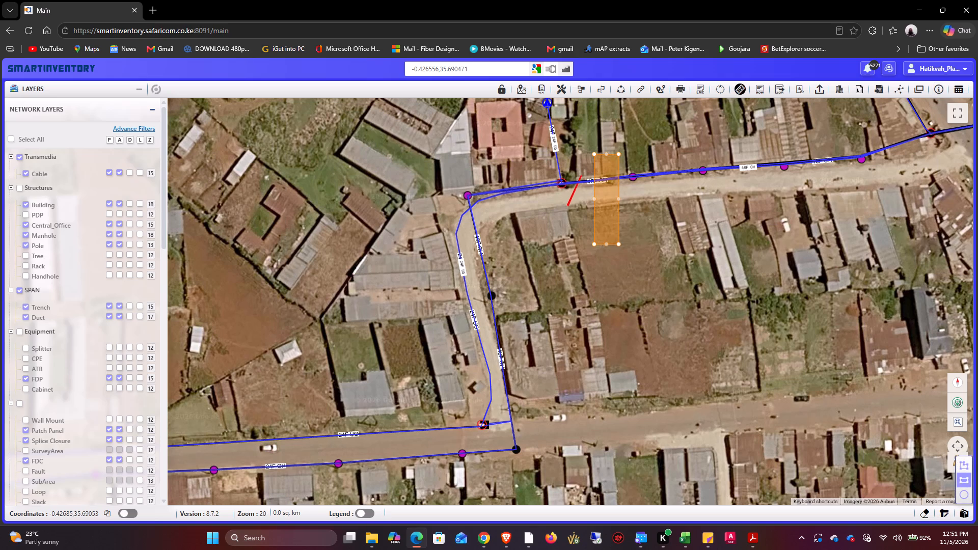
drag(593, 199, 553, 200)
drag(553, 200, 560, 200)
click(586, 207)
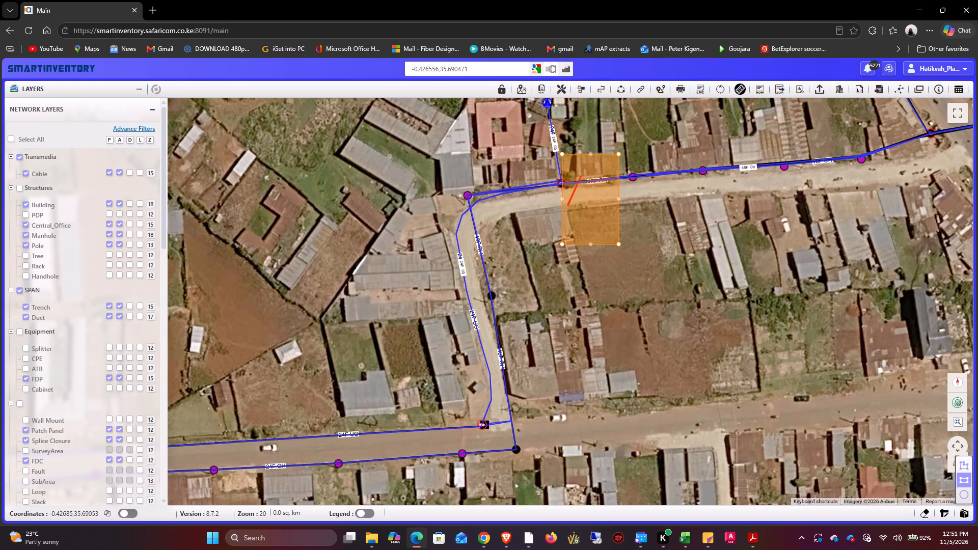
click(601, 223)
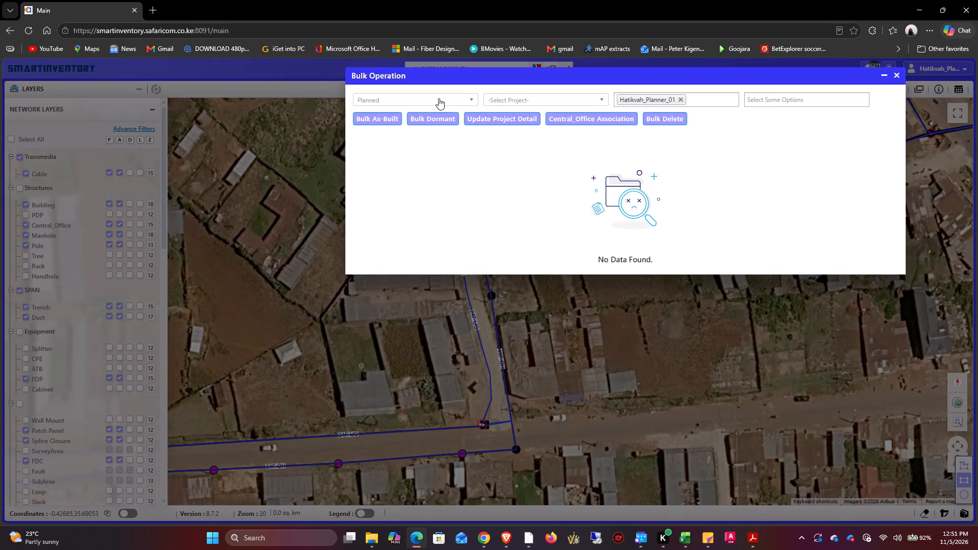
click(440, 95)
click(424, 142)
click(522, 94)
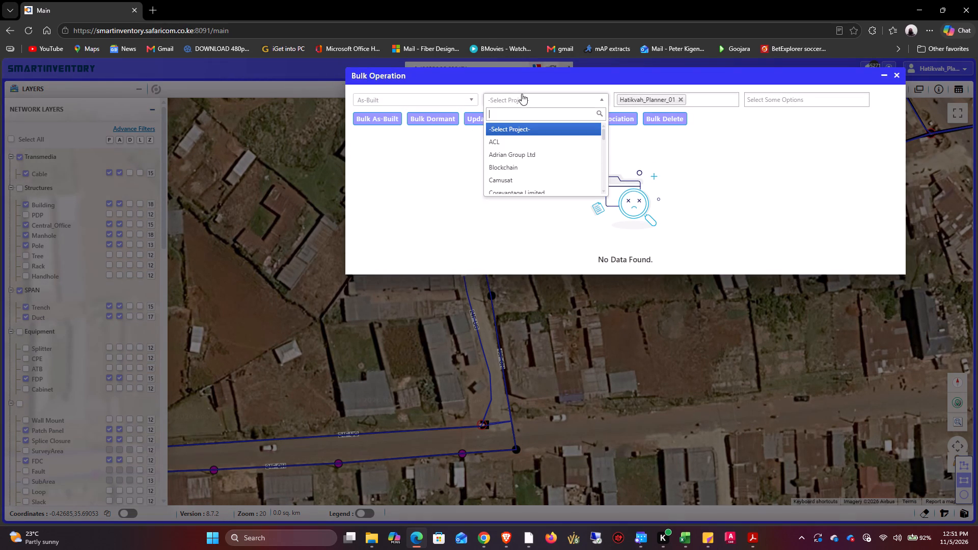
scroll(524, 168, down, 2)
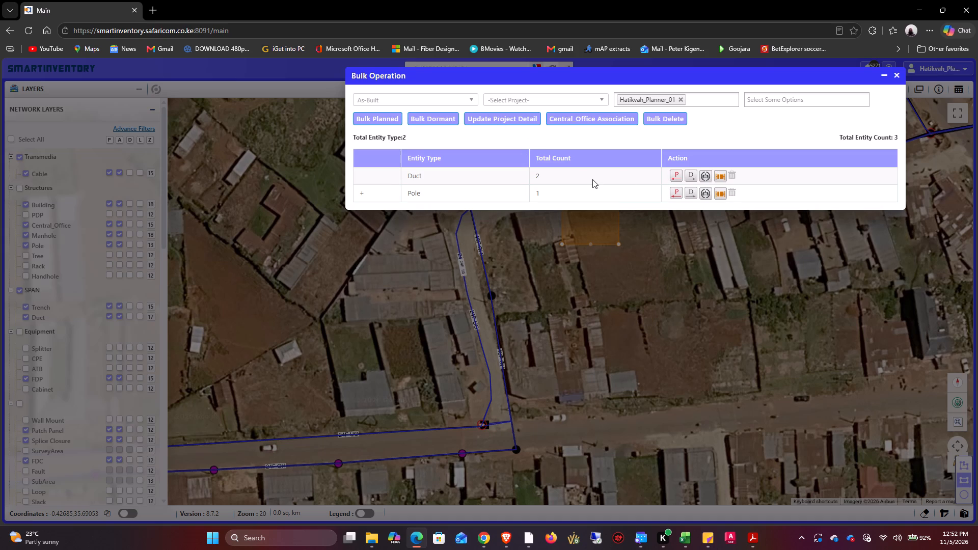
click(675, 176)
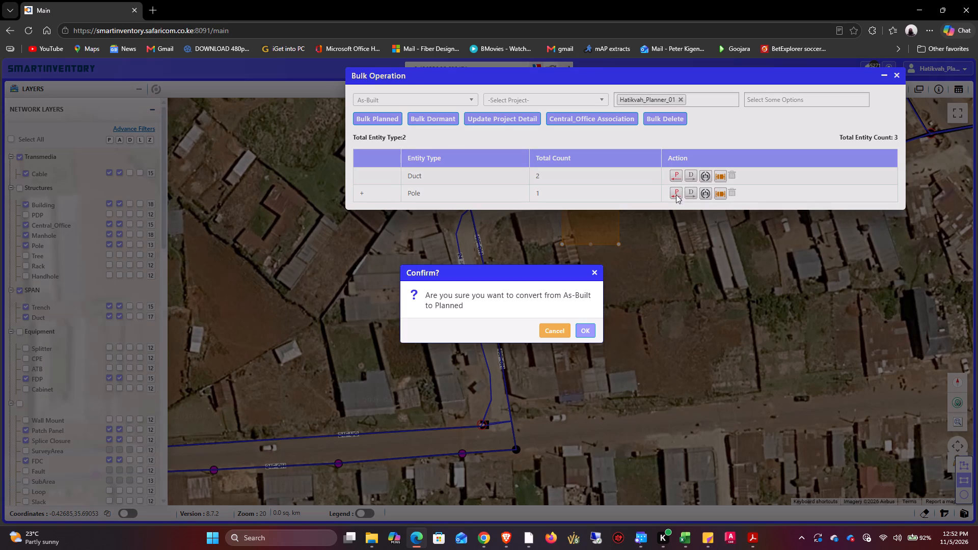
click(586, 331)
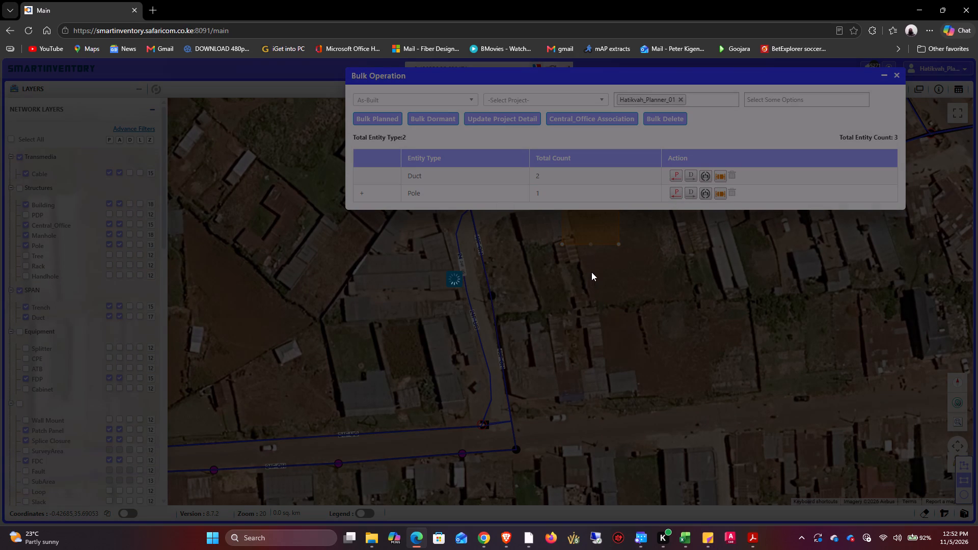
click(570, 319)
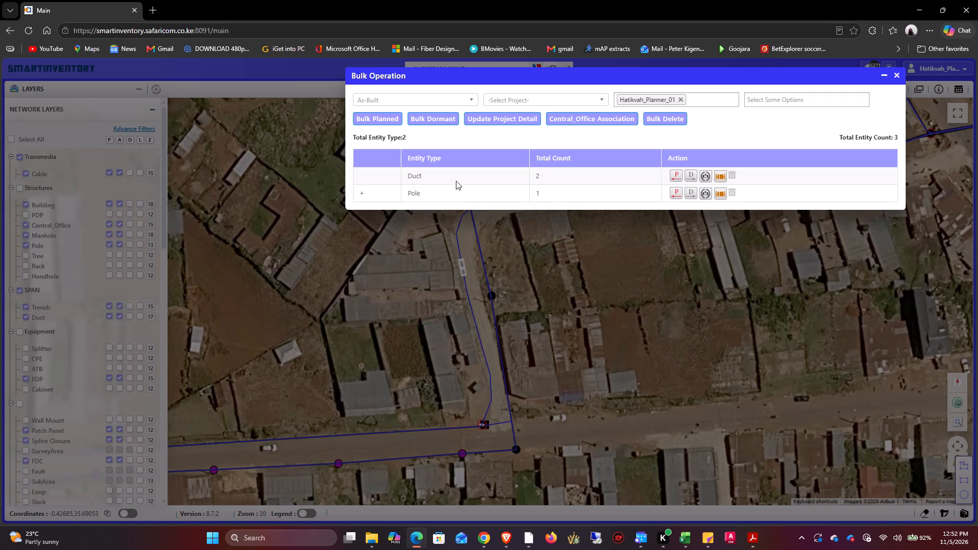
Filter the bulk operation to Planned entities and delete the two ducts in the selected area.
click(434, 98)
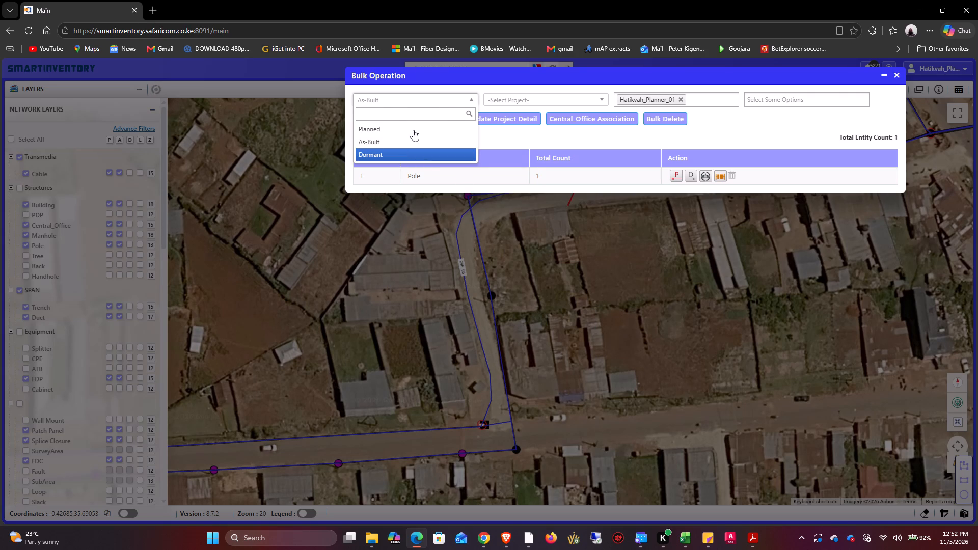
click(413, 130)
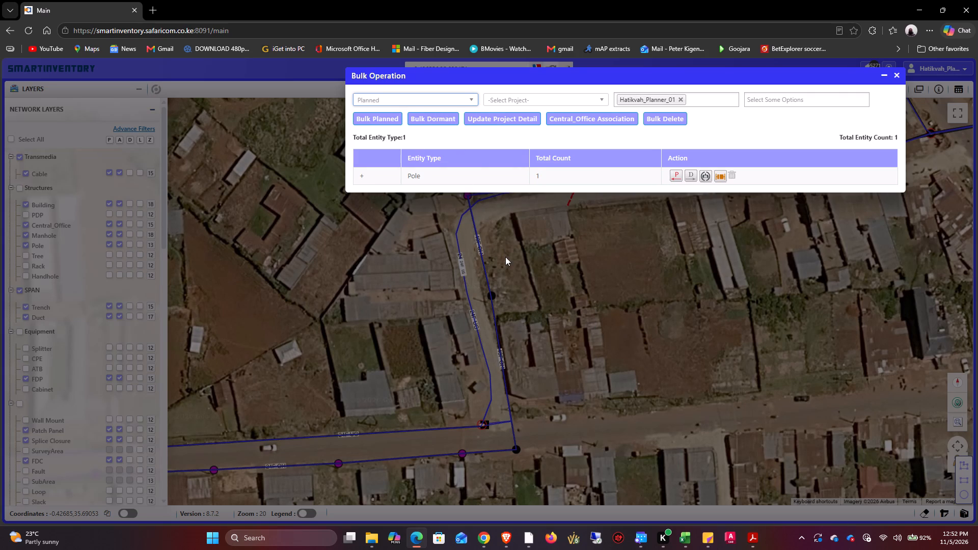
click(726, 174)
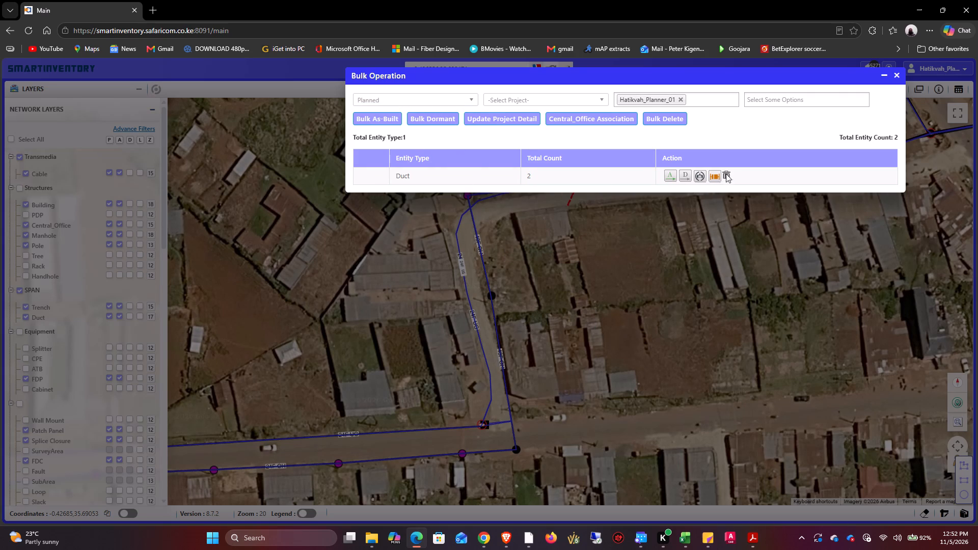
click(591, 342)
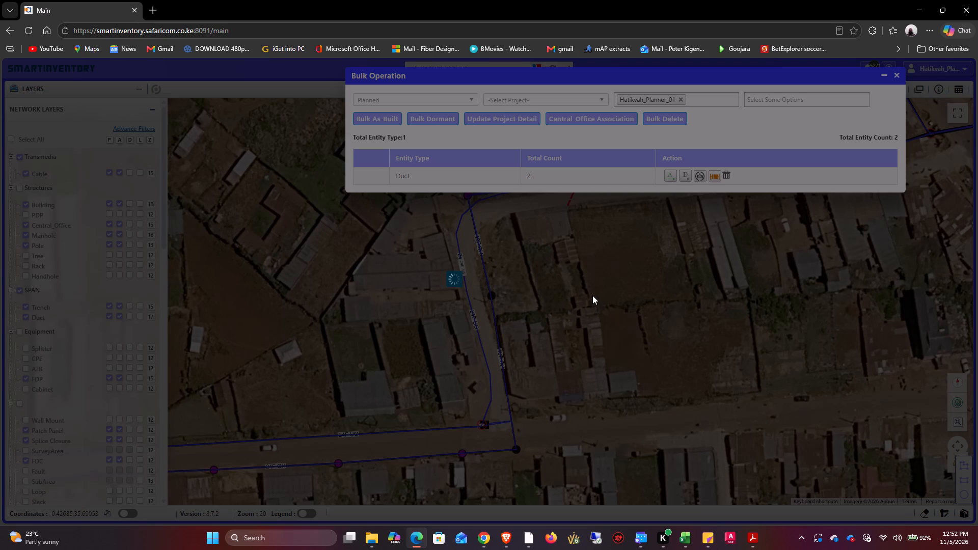
click(573, 318)
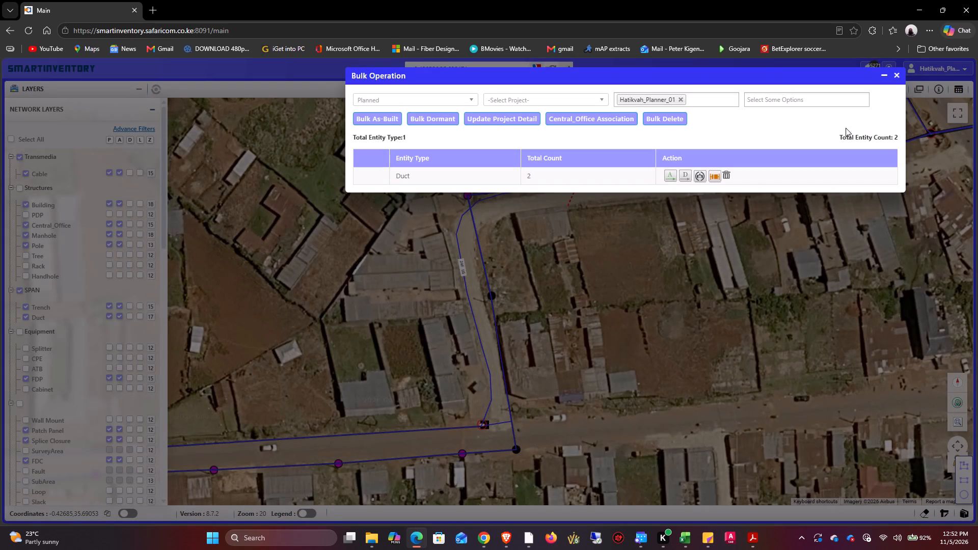
click(896, 75)
Open the 48F cable NKR-CBL002677 for location editing and examine its route from the splice closure along the roads southeast.
drag(646, 252, 649, 290)
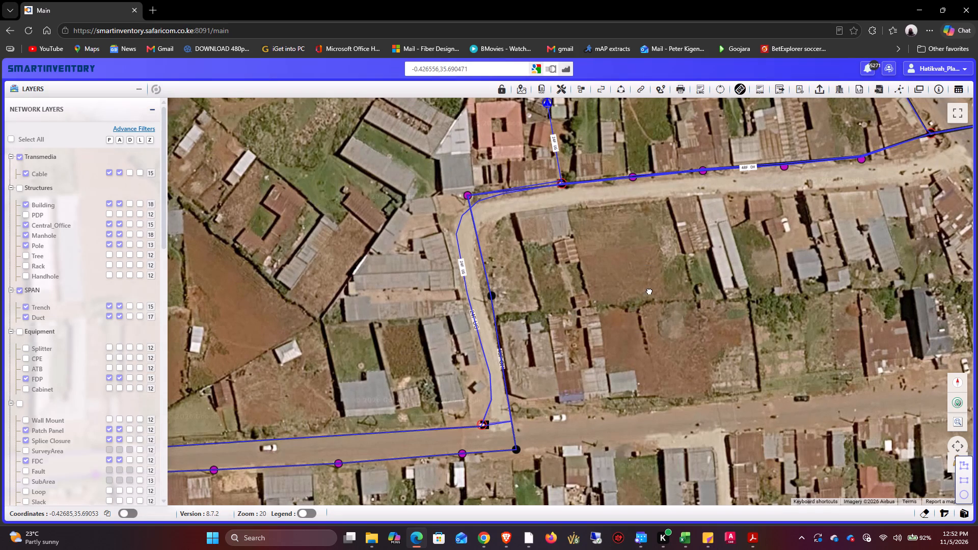
drag(649, 290, 613, 304)
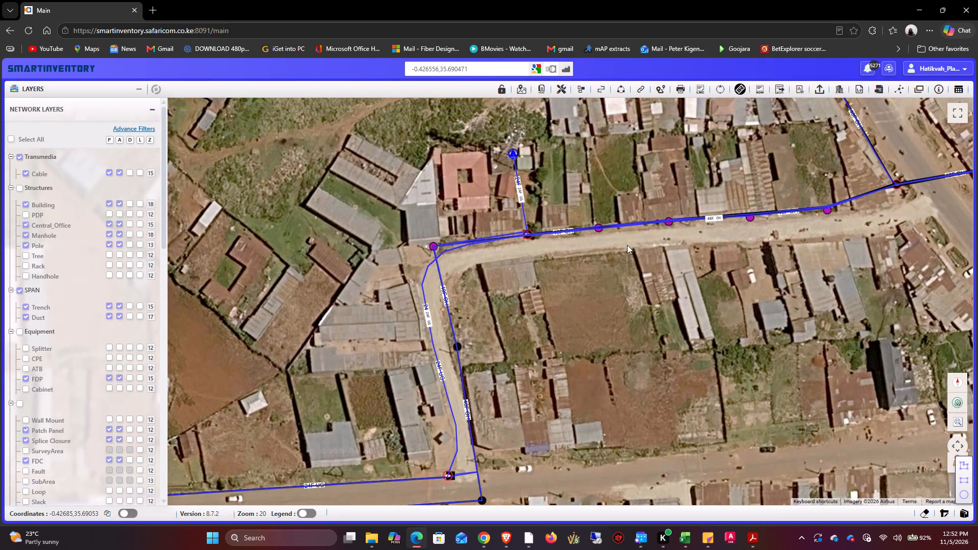
drag(549, 321, 559, 278)
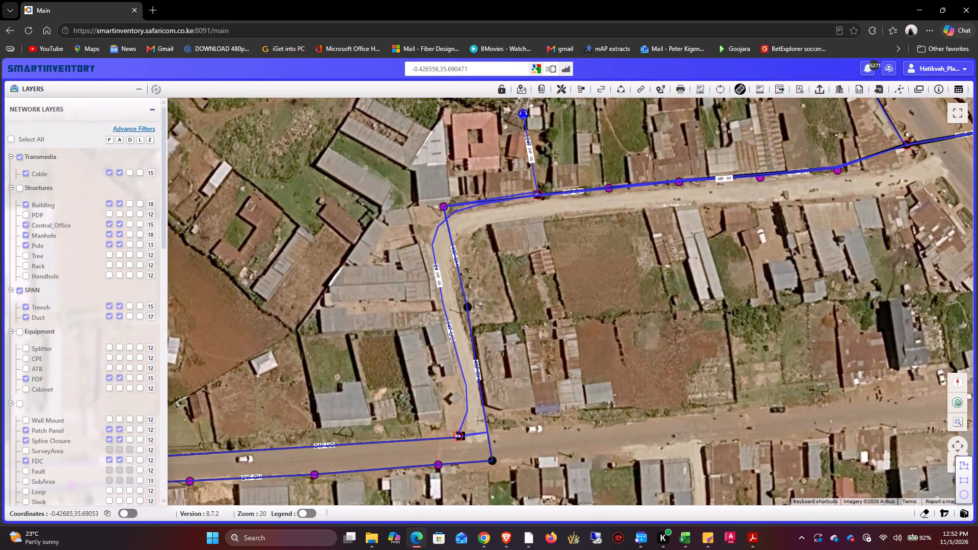
click(957, 91)
click(936, 90)
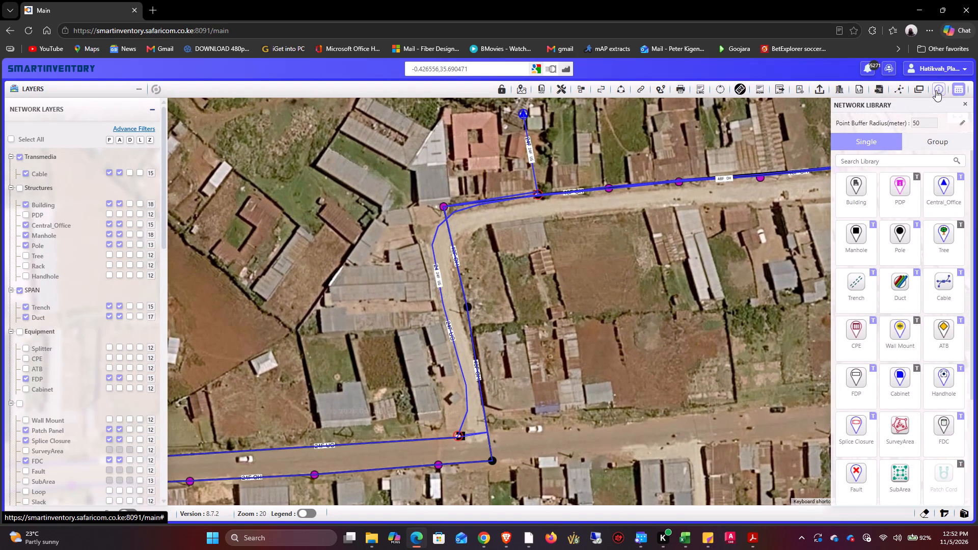
click(458, 261)
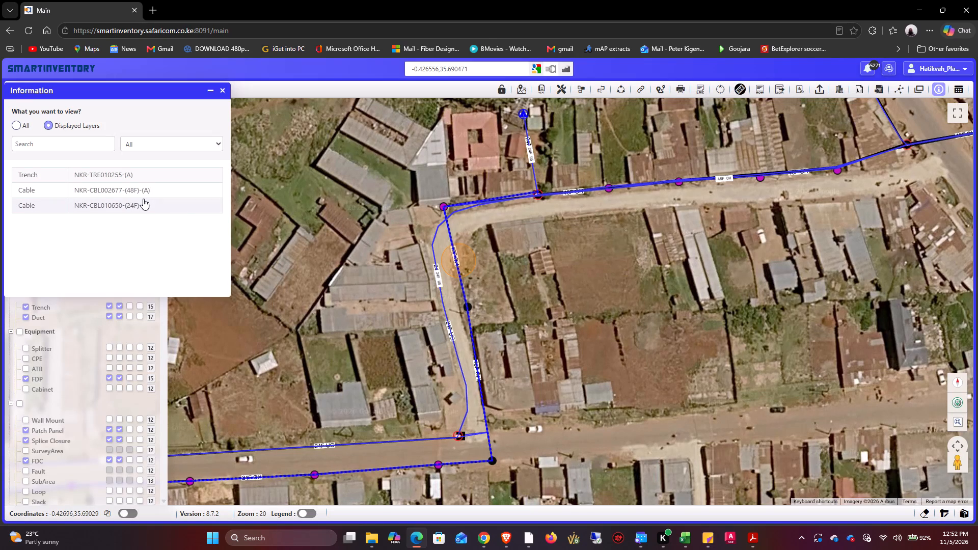
click(145, 186)
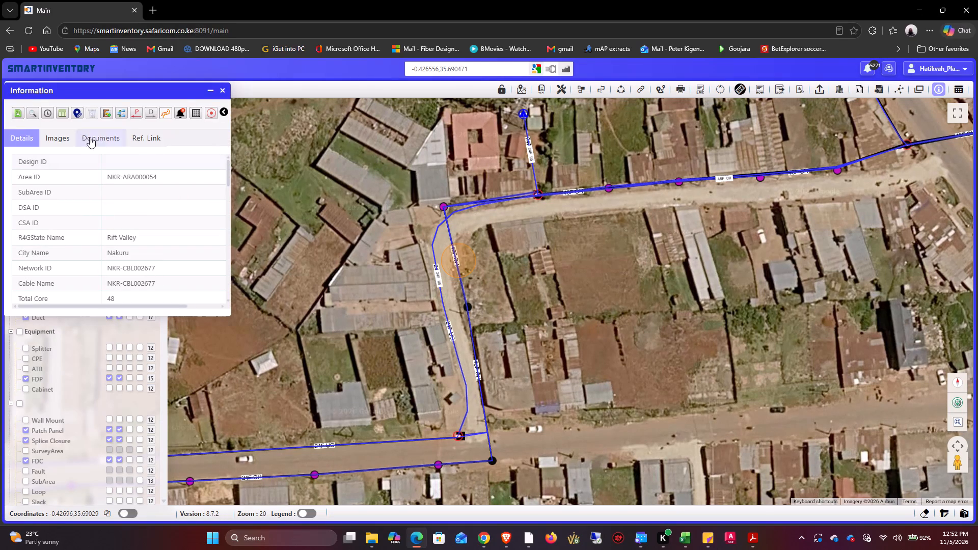
click(78, 117)
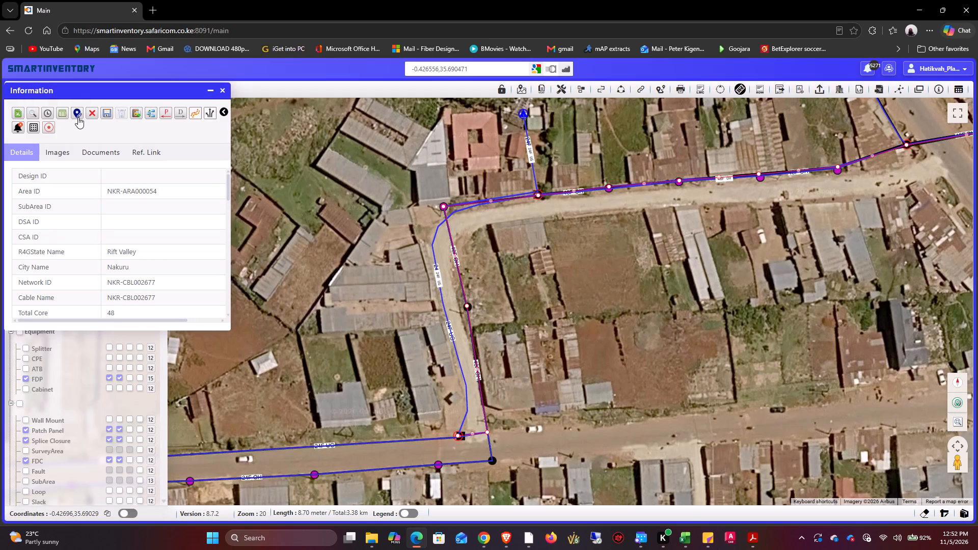
scroll(342, 257, down, 1)
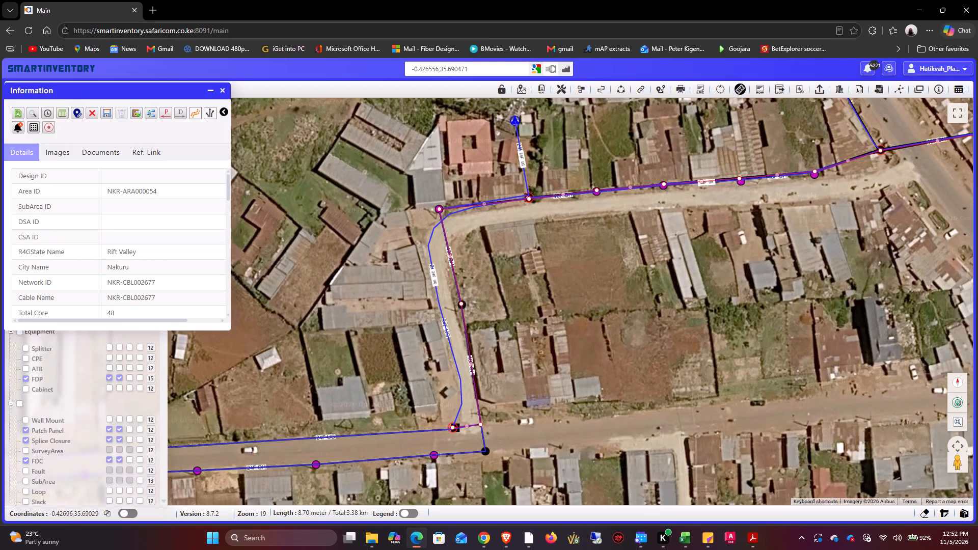
scroll(476, 256, down, 2)
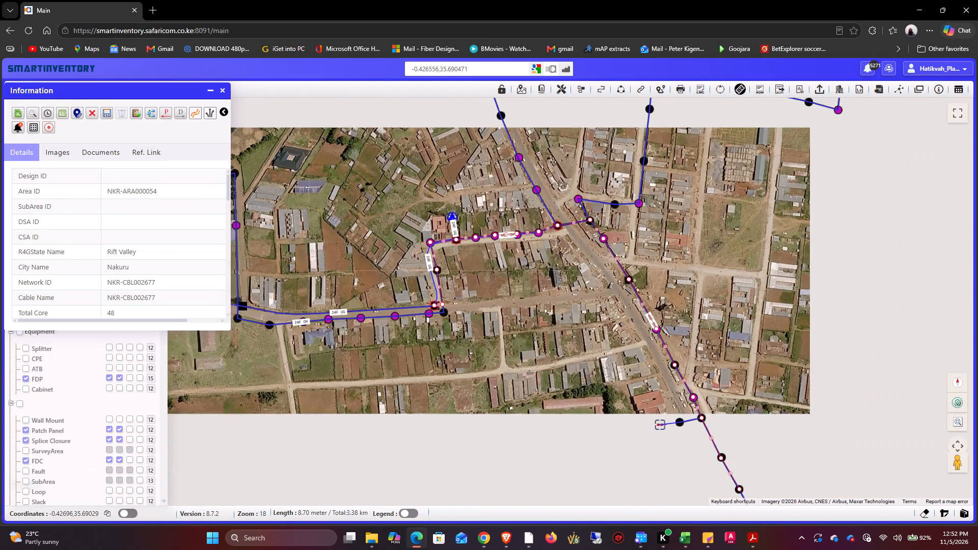
middle_drag(533, 348, 510, 214)
scroll(510, 240, down, 1)
scroll(514, 244, up, 1)
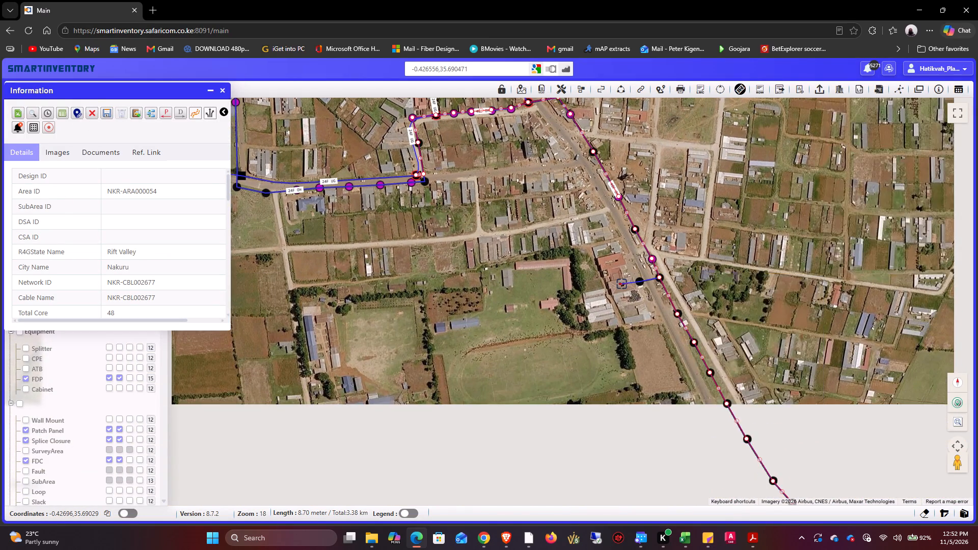
scroll(524, 284, down, 1)
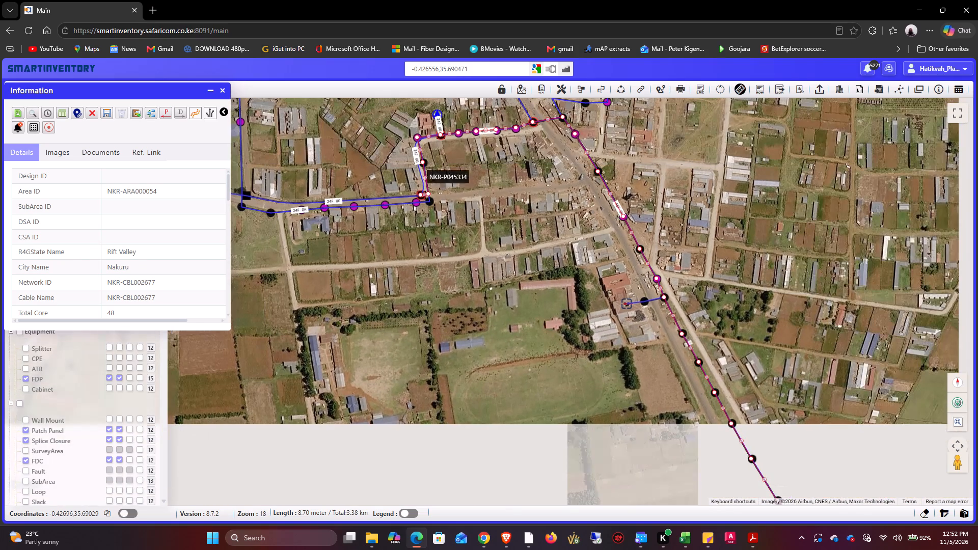
scroll(421, 122, down, 1)
scroll(421, 122, up, 2)
scroll(422, 125, down, 1)
scroll(422, 125, up, 4)
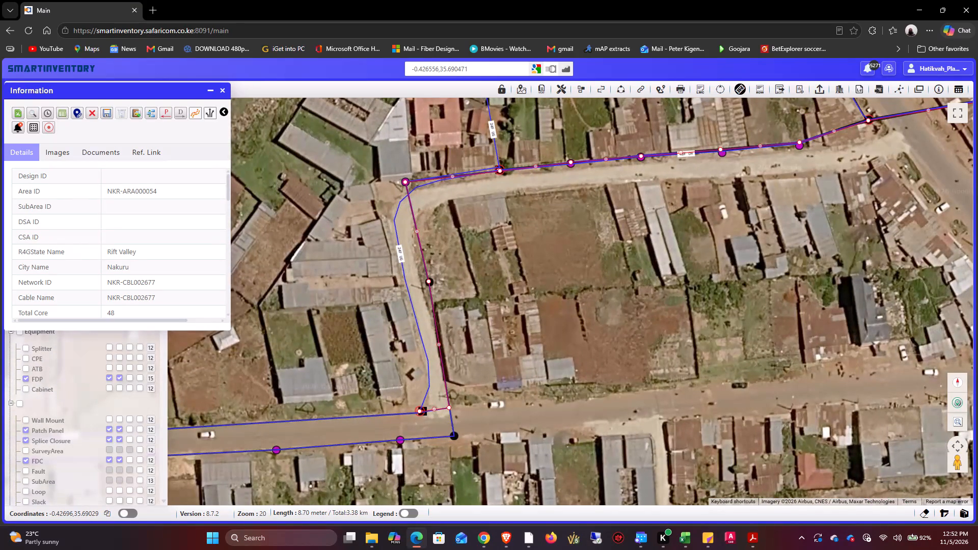
drag(514, 241, 575, 216)
scroll(437, 396, up, 3)
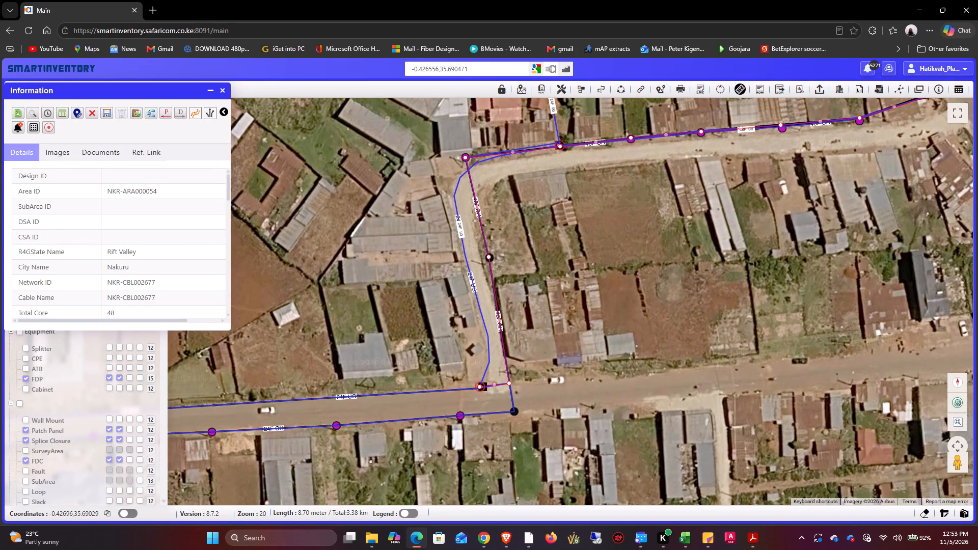
click(224, 92)
Set up splicing at closure NKR-JCL000291 with left cable NKR-CBL002813_01_01 (24F, B End) and right cable NKR-CBL002677 (48F, B End).
scroll(472, 378, up, 1)
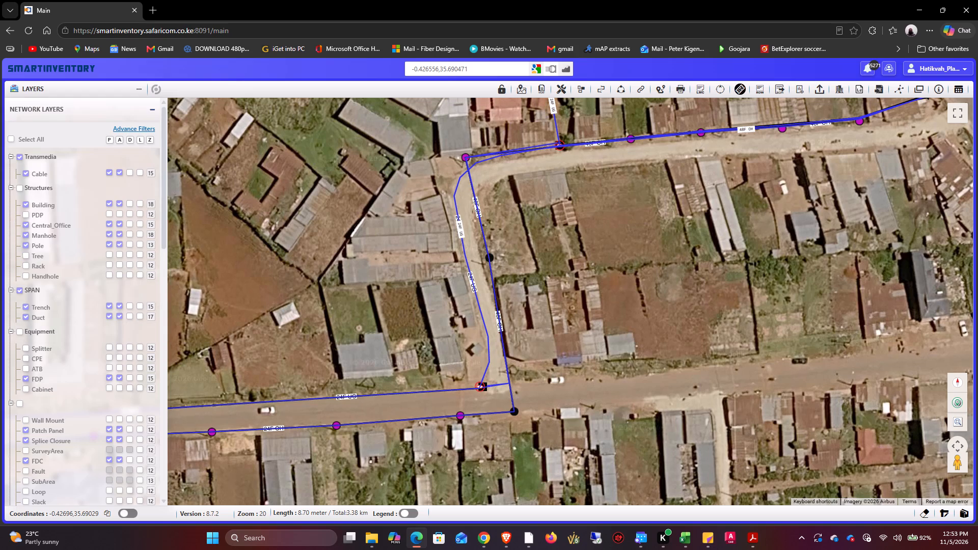
scroll(472, 378, up, 1)
drag(474, 367, 472, 344)
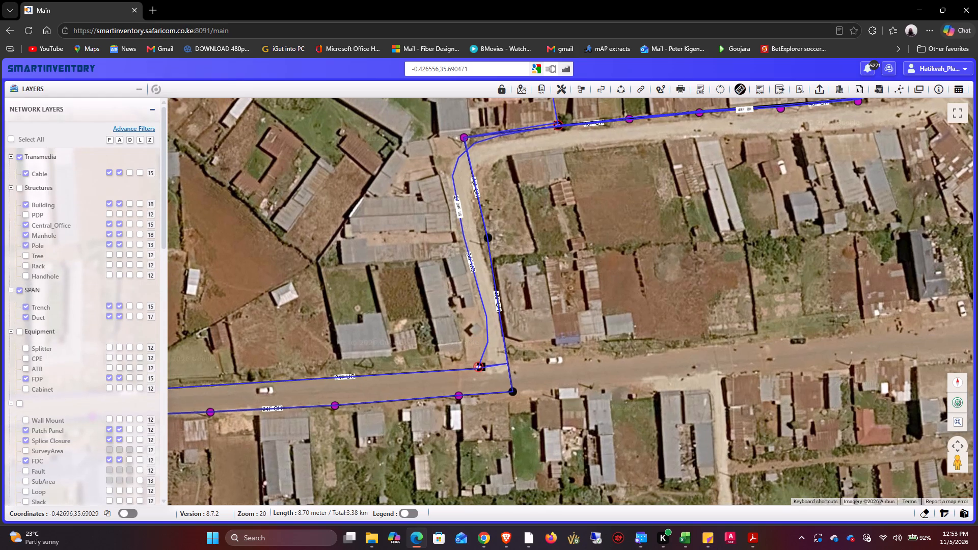
click(899, 93)
click(901, 108)
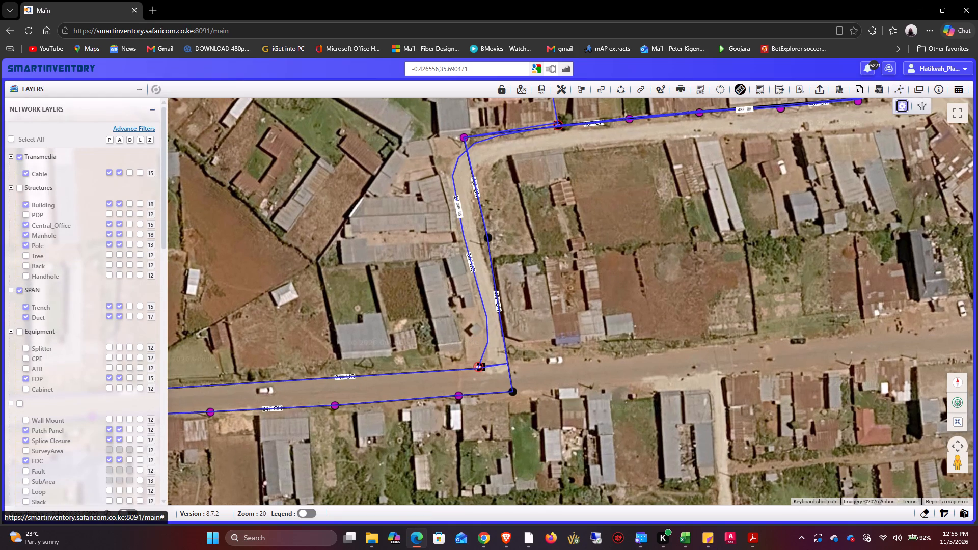
click(477, 364)
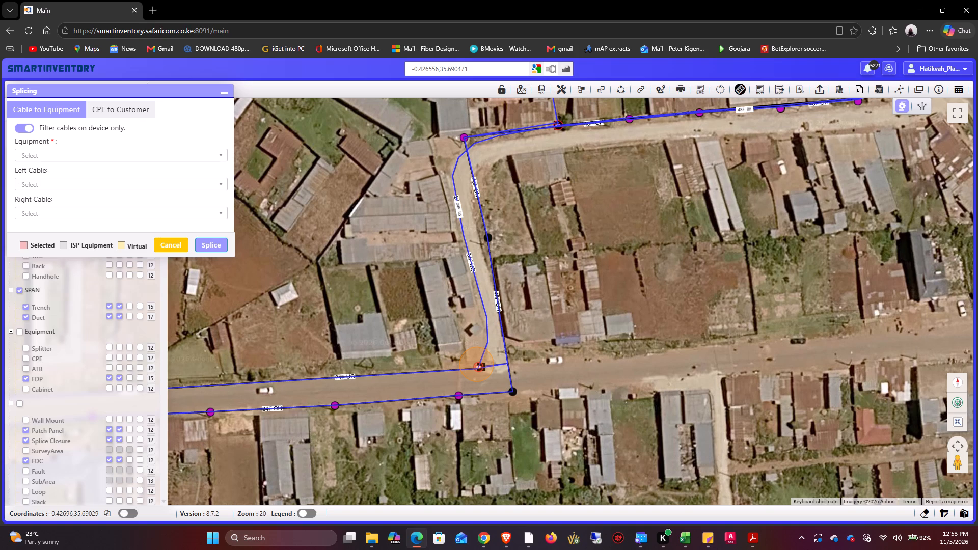
click(69, 154)
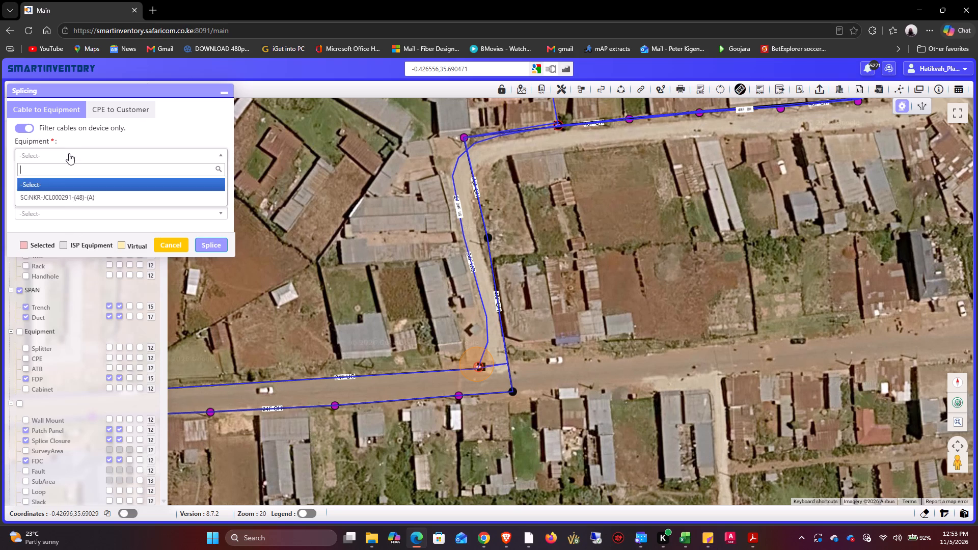
click(67, 194)
click(61, 178)
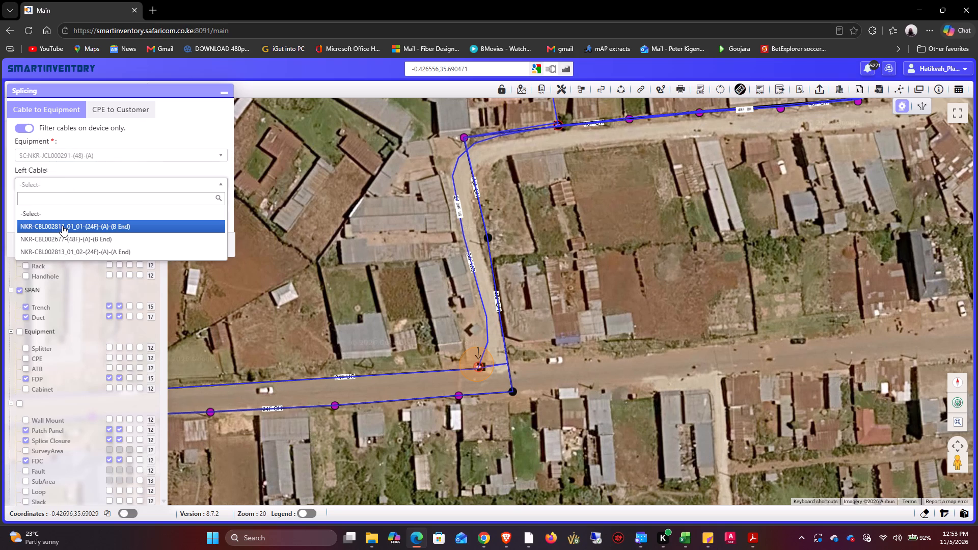
click(62, 226)
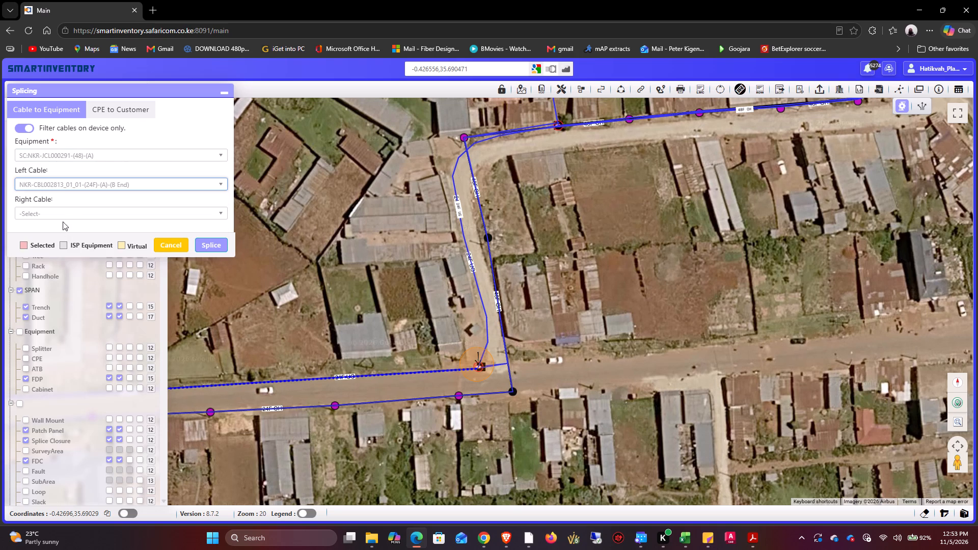
click(69, 207)
click(80, 271)
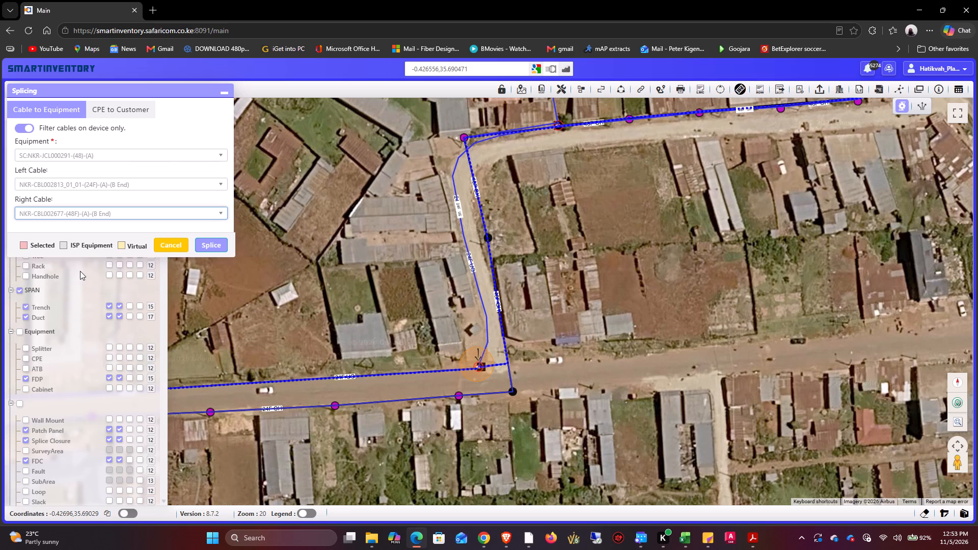
Examine the highlighted routes of the two chosen cables across the map on both sides of the splice closure.
drag(457, 234, 423, 268)
scroll(417, 239, down, 2)
drag(522, 281, 475, 262)
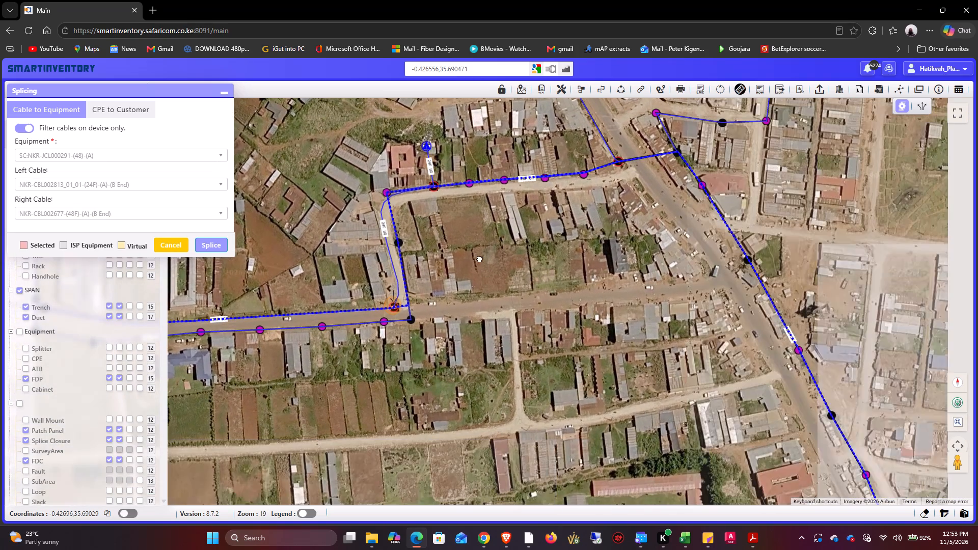
scroll(480, 234, down, 3)
drag(539, 328, 478, 214)
drag(535, 350, 479, 274)
scroll(478, 274, down, 3)
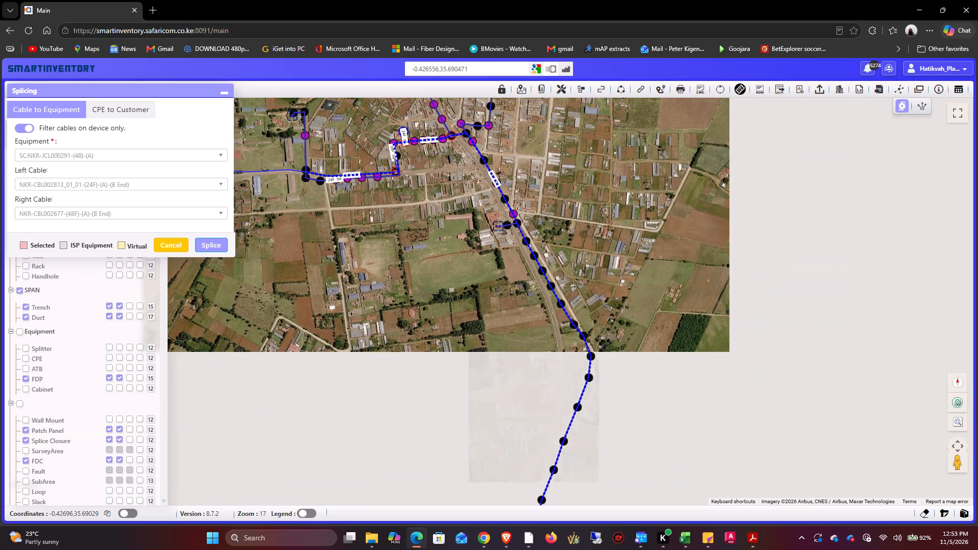
drag(481, 312, 586, 413)
scroll(414, 284, up, 2)
scroll(507, 261, up, 2)
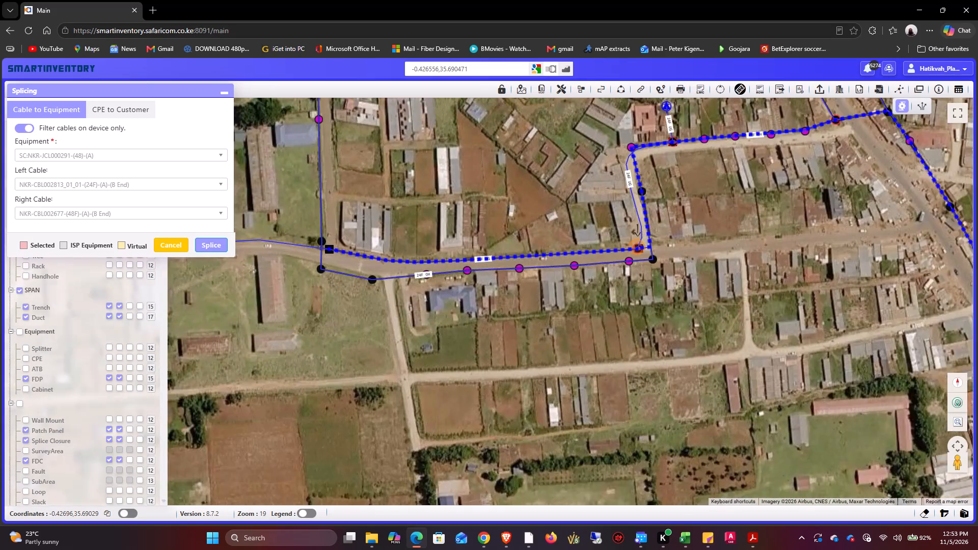
drag(602, 220, 494, 286)
scroll(531, 270, up, 2)
scroll(561, 316, up, 3)
drag(562, 316, 552, 310)
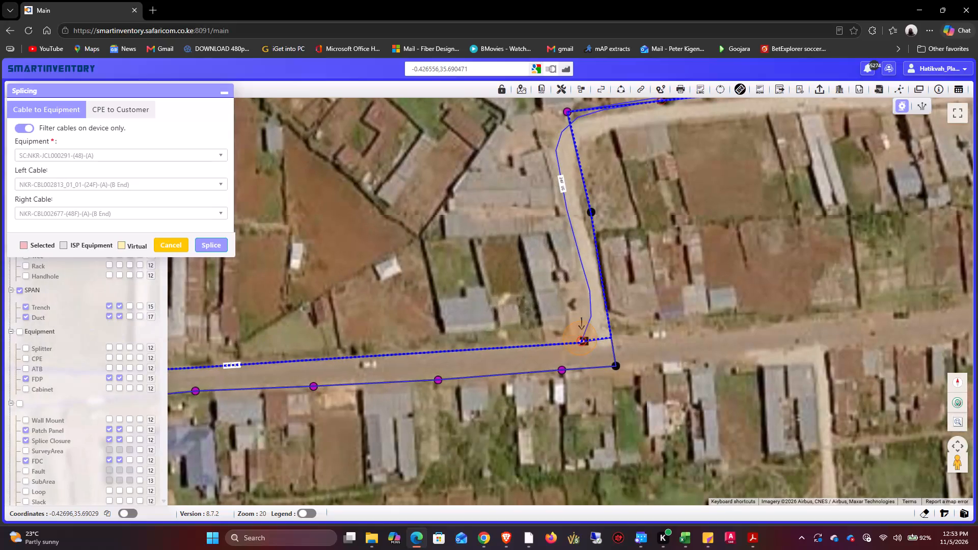
drag(552, 310, 524, 310)
scroll(519, 312, up, 1)
scroll(519, 312, down, 1)
scroll(492, 273, up, 1)
scroll(497, 276, down, 1)
scroll(497, 276, up, 1)
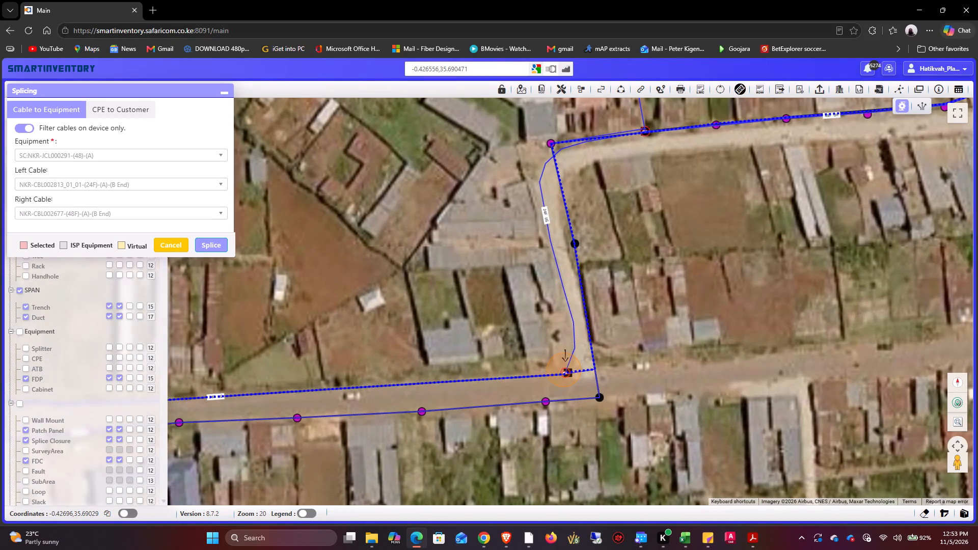
Splice cores 1 and 2 of cable NKR-CBL002813_01_01 to cores 1 and 2 of NKR-CBL002677.
click(216, 247)
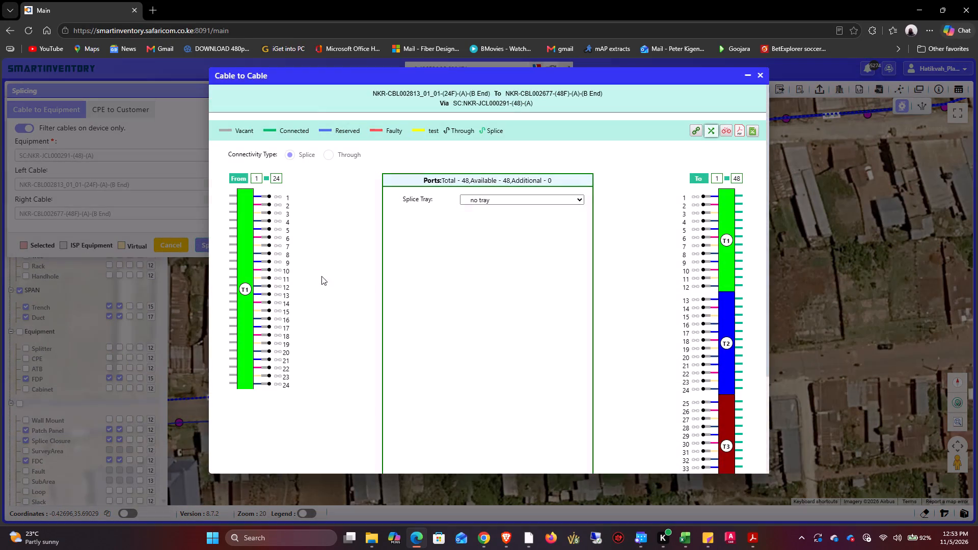
scroll(390, 281, down, 7)
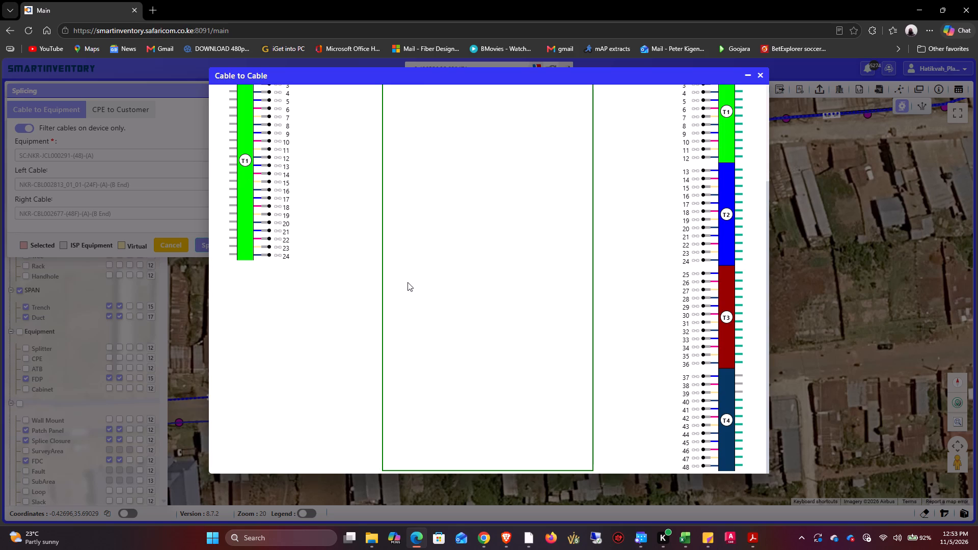
scroll(408, 282, up, 3)
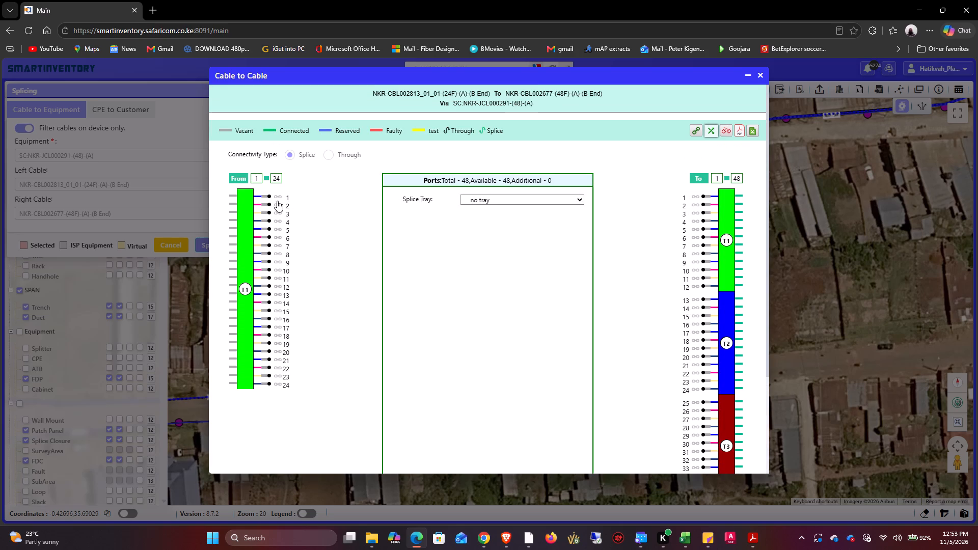
drag(270, 196, 705, 197)
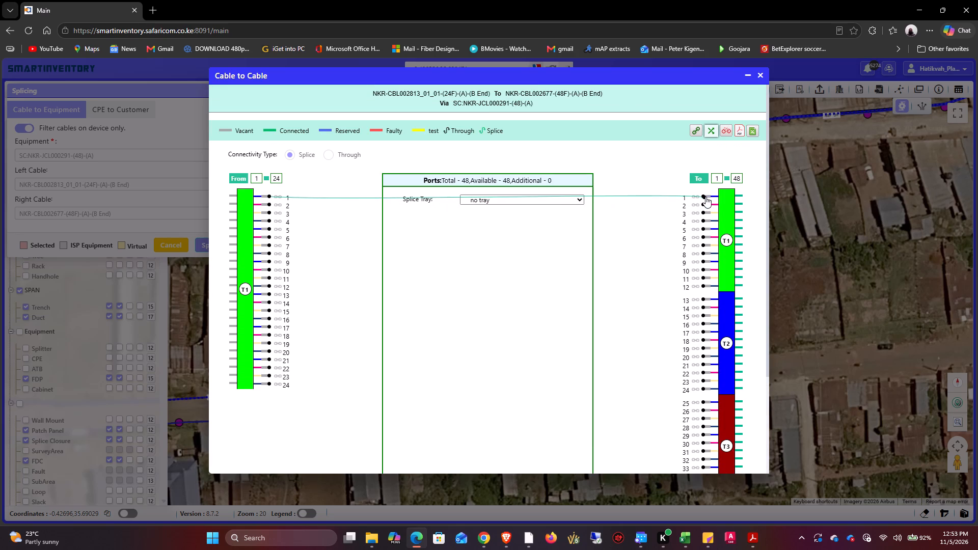
drag(705, 197, 704, 196)
drag(702, 205, 291, 214)
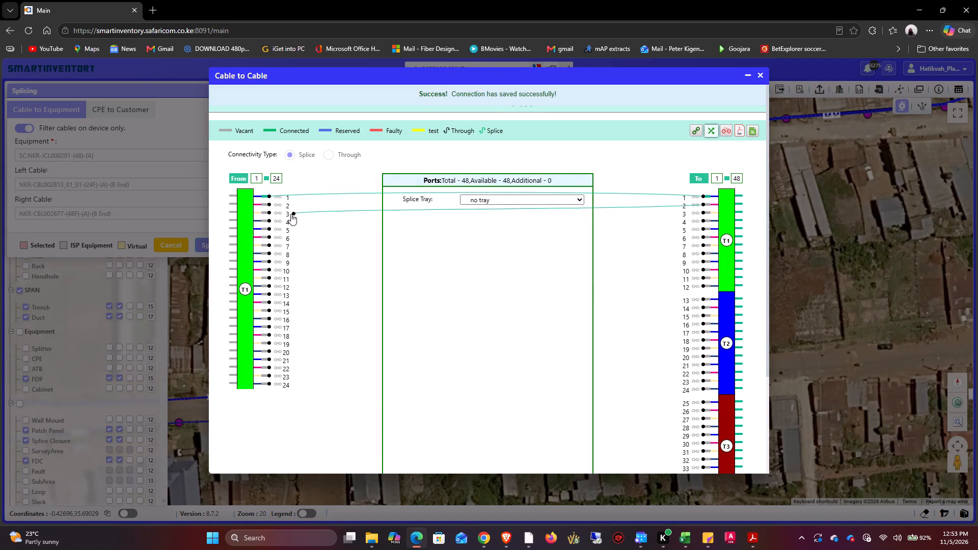
drag(291, 214, 268, 205)
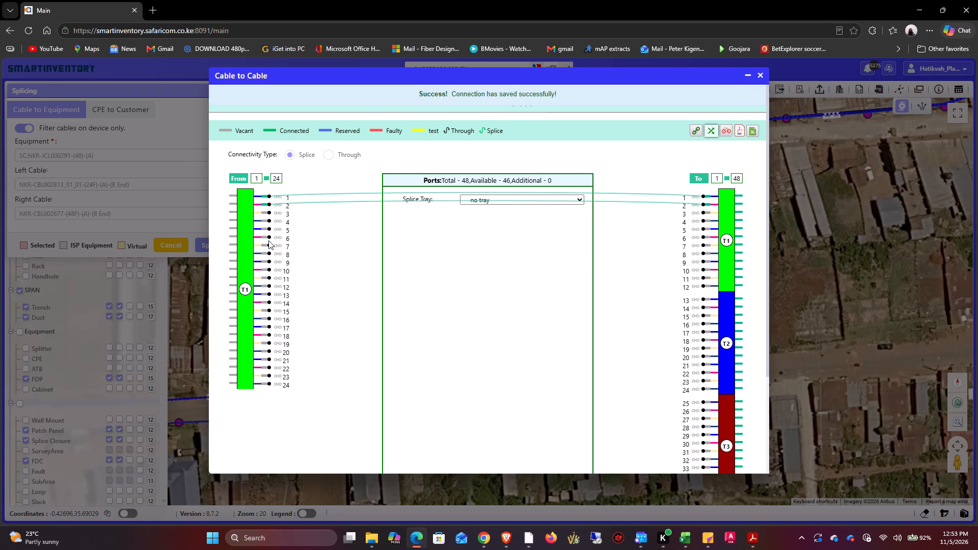
Splice cores 7 and 8 of cable NKR-CBL002813_01_01 to cores 7 and 8 of NKR-CBL002677 and close the splicing diagram.
drag(268, 245, 673, 251)
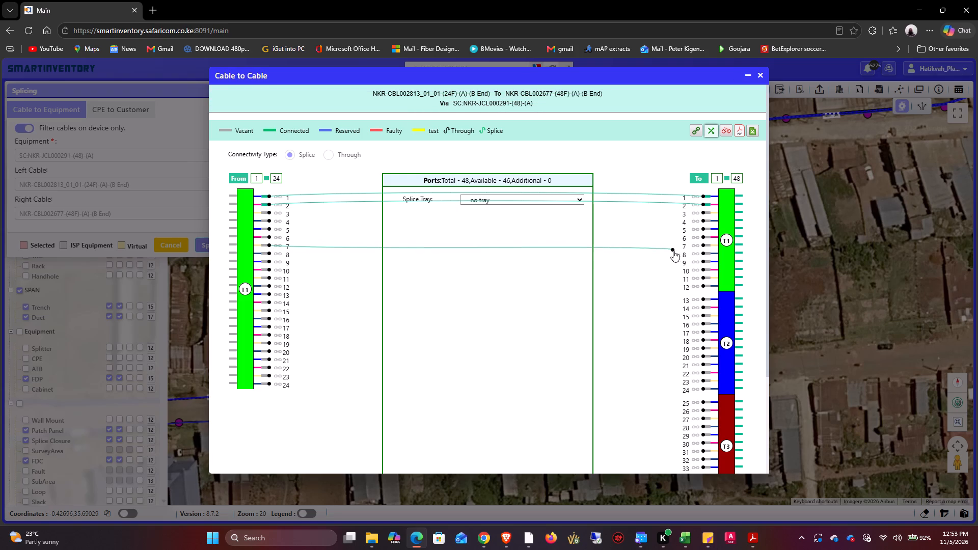
drag(673, 251, 702, 245)
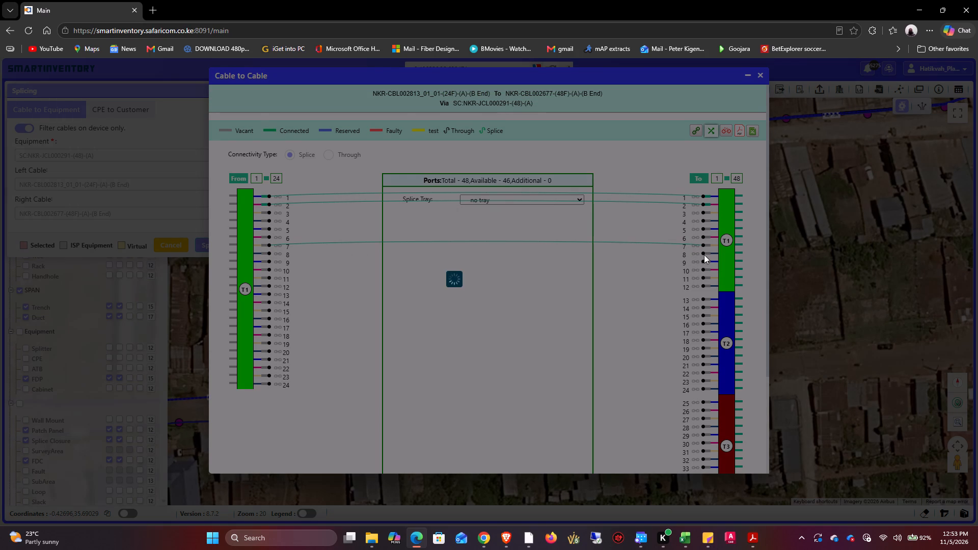
drag(702, 254, 270, 254)
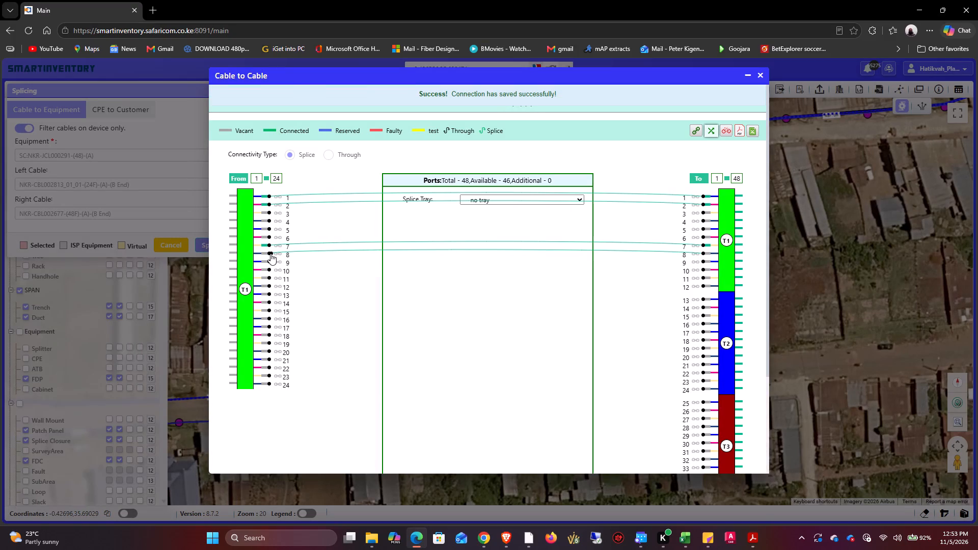
drag(270, 254, 269, 254)
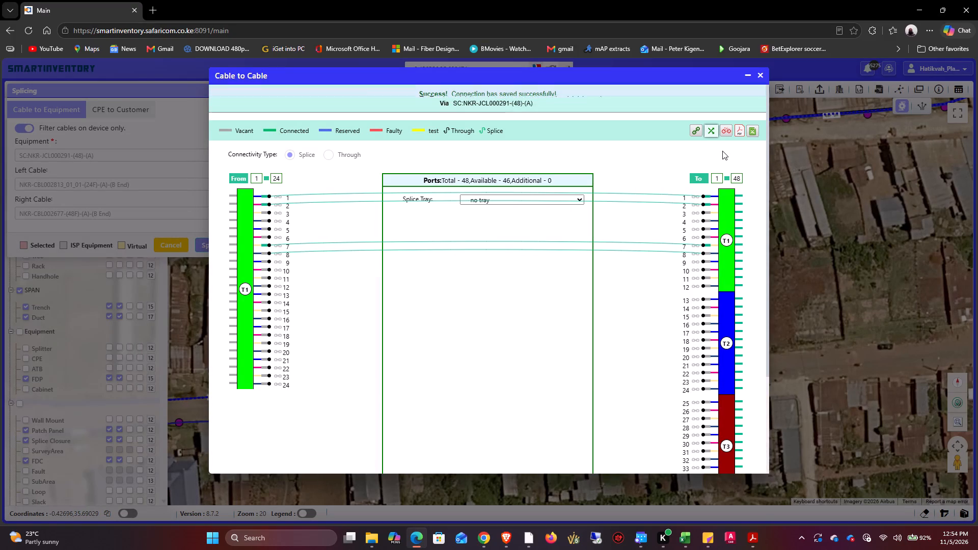
click(760, 78)
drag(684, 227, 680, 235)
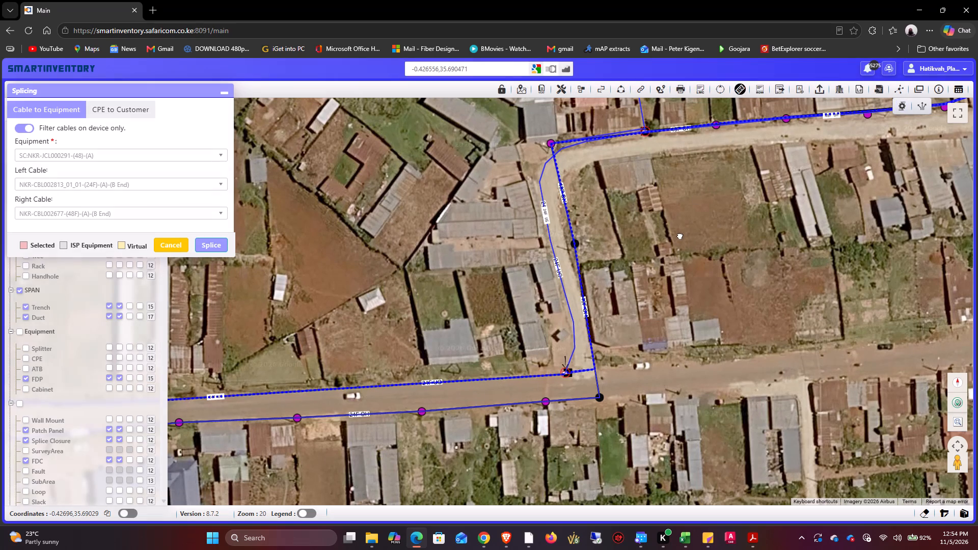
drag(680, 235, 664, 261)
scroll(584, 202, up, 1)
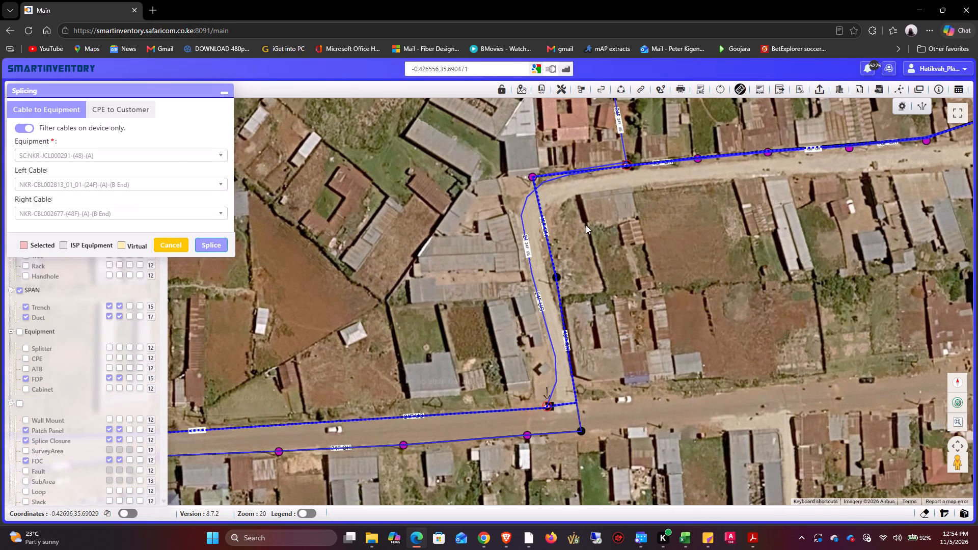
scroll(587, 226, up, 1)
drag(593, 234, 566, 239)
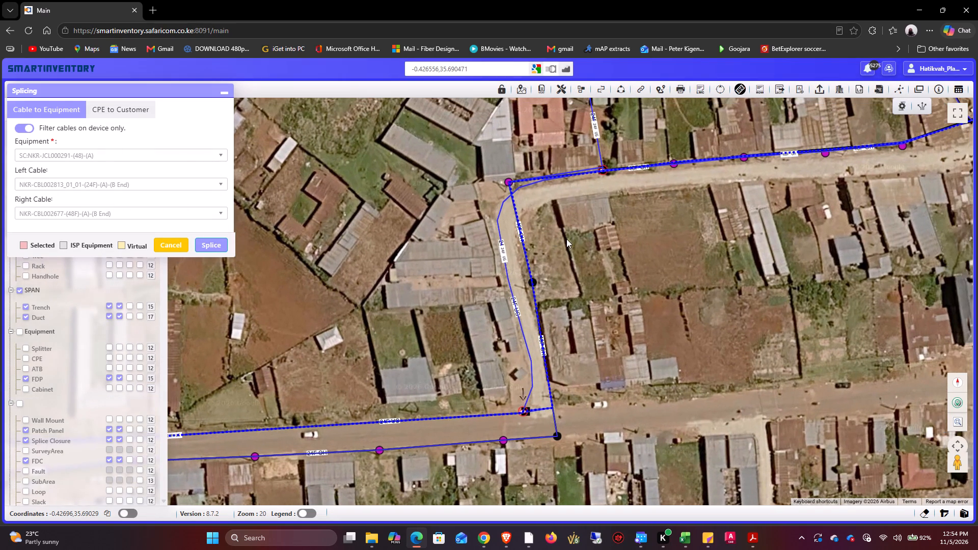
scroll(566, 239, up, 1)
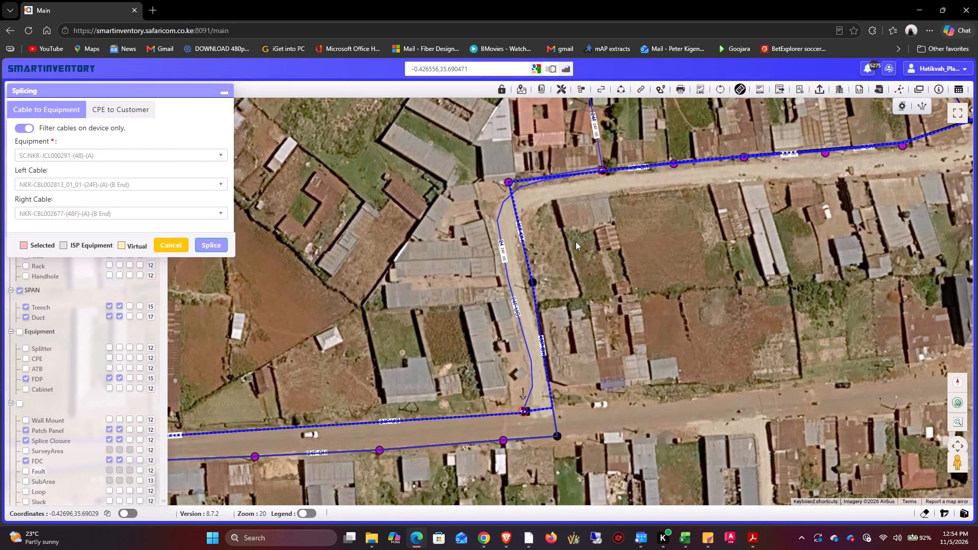
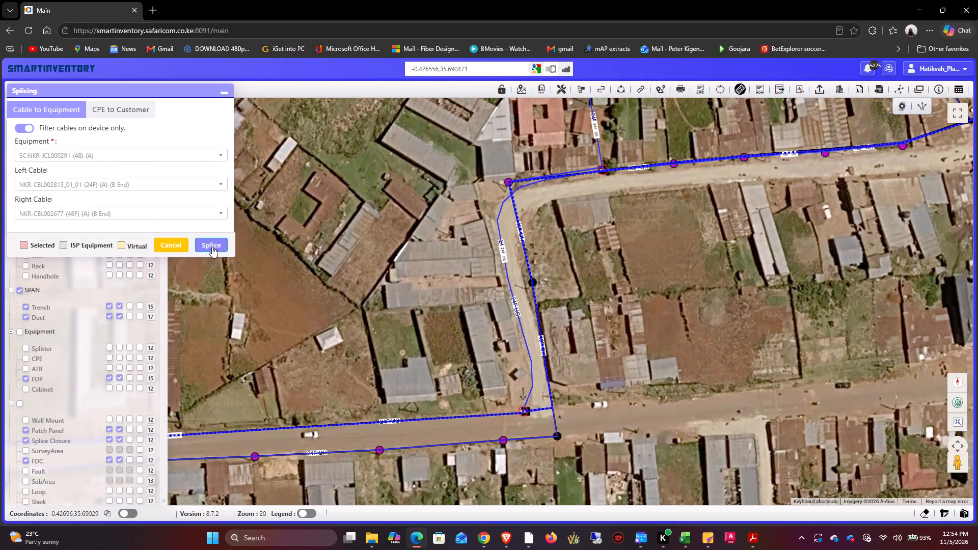
Close the splicing setup for closure NKR-JCL000291.
click(182, 247)
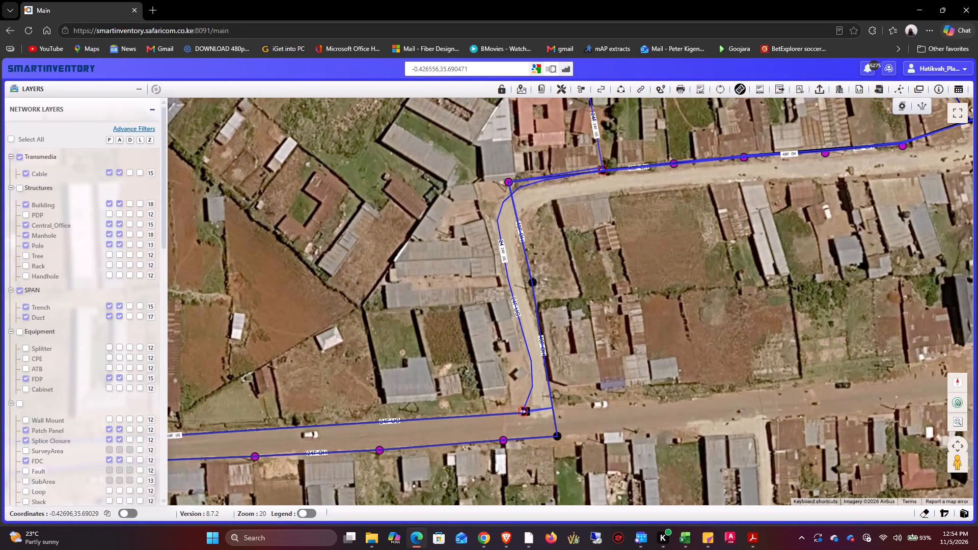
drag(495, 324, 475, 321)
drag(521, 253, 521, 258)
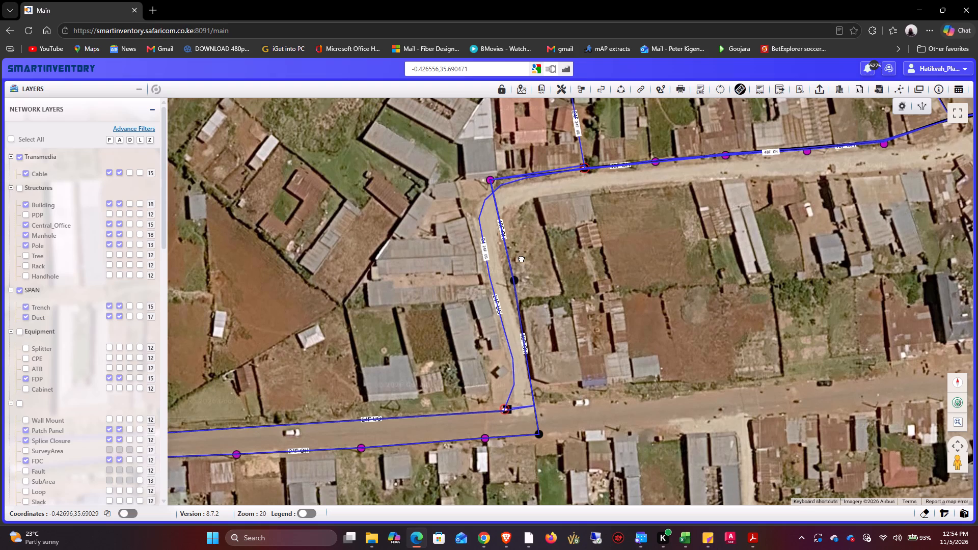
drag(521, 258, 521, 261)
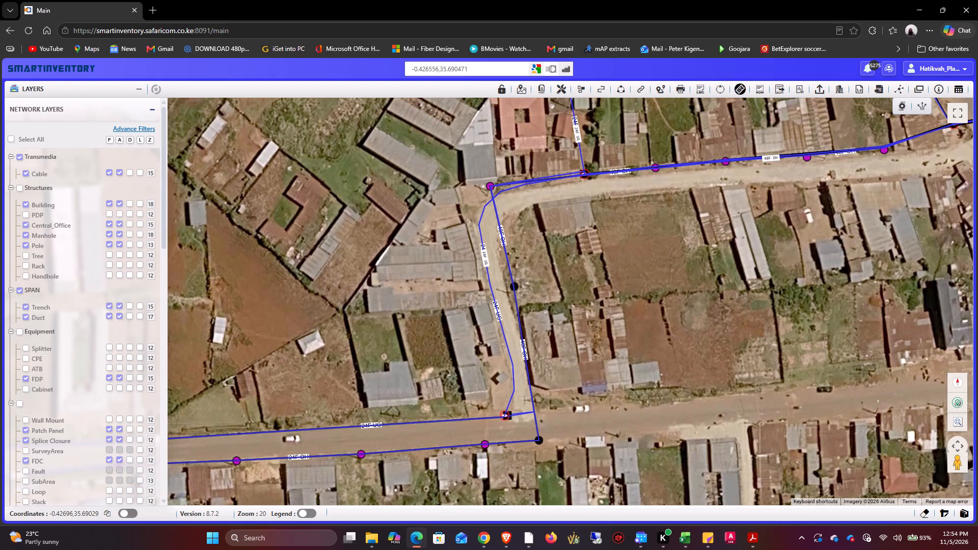
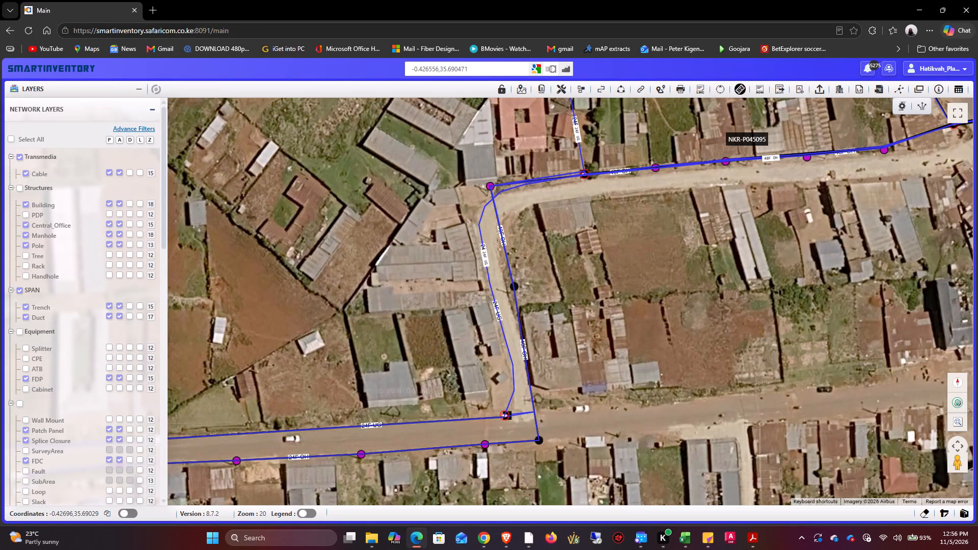
Open splicing at closure NKR-JCL000291 with left cable NKR-CBL002813_01_02 (24F, A End) and right cable NKR-CBL002677 (48F, B End).
click(937, 90)
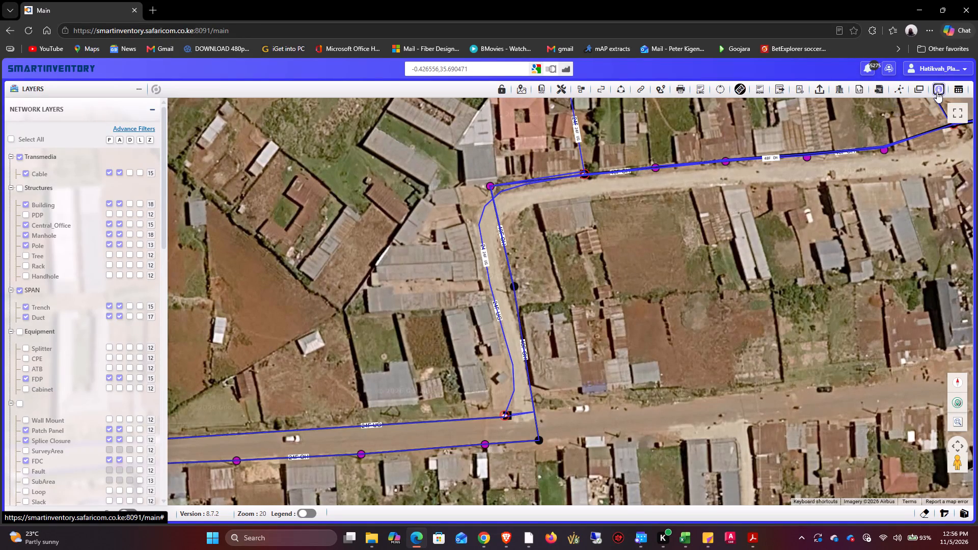
click(905, 92)
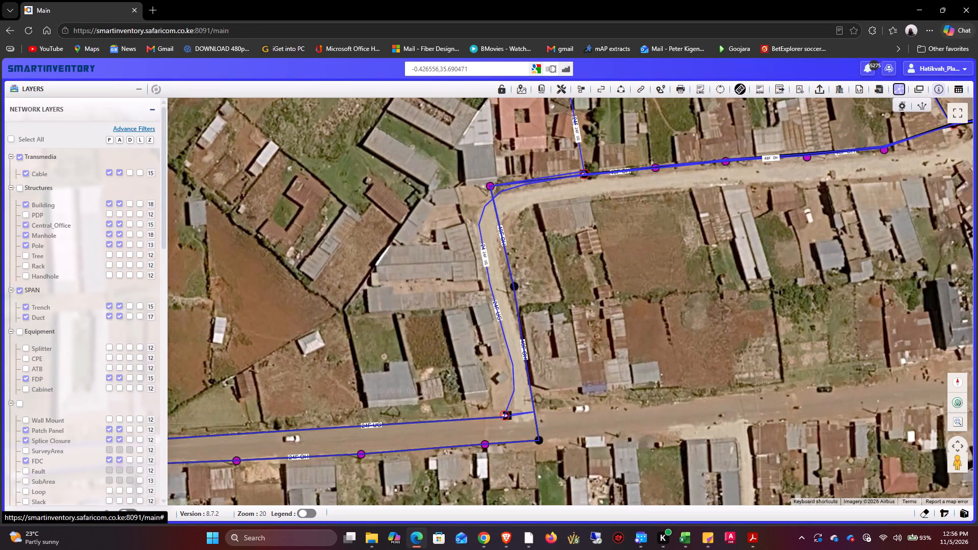
click(904, 105)
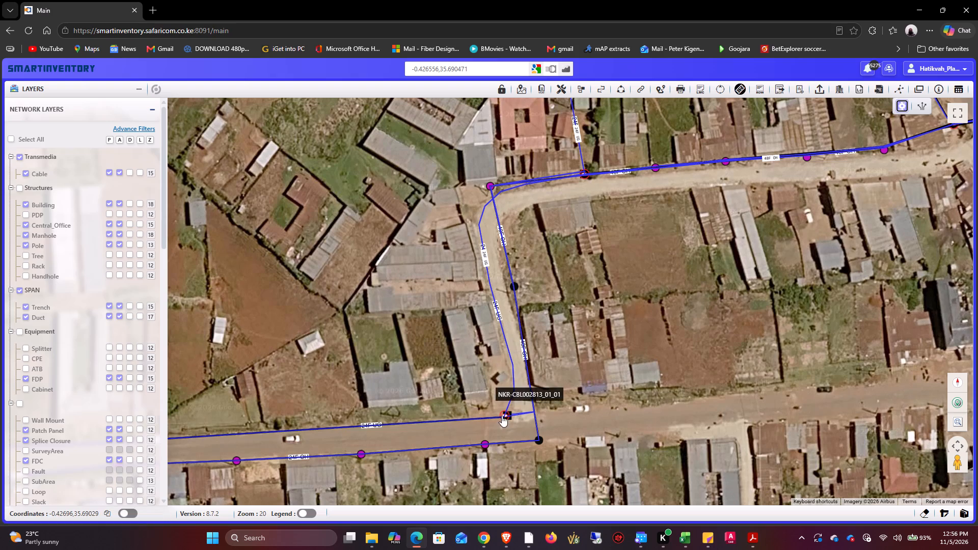
click(504, 415)
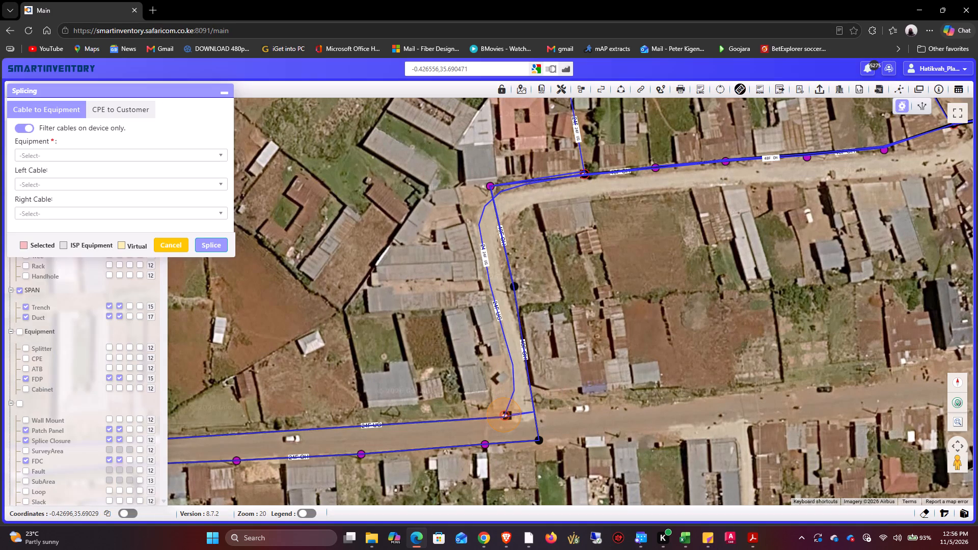
click(68, 152)
click(68, 191)
click(70, 181)
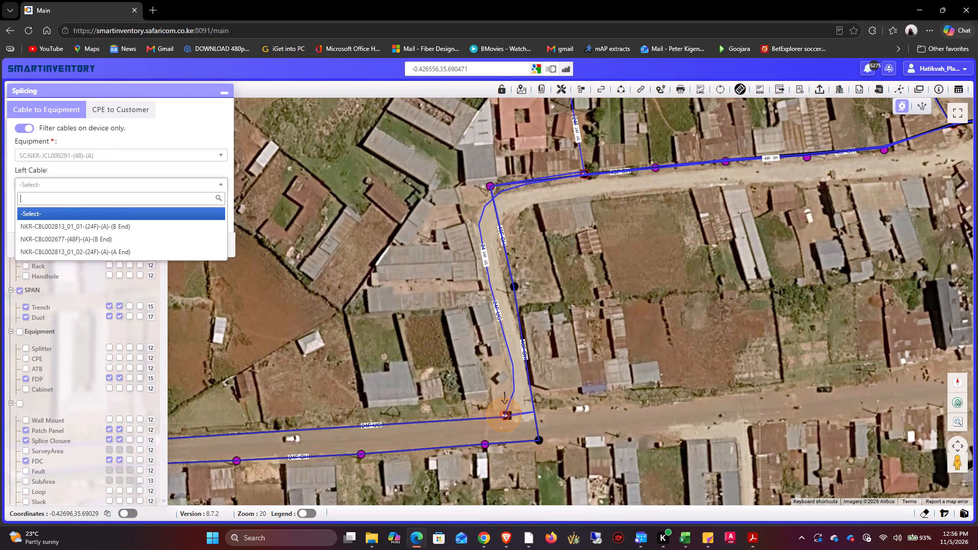
click(77, 227)
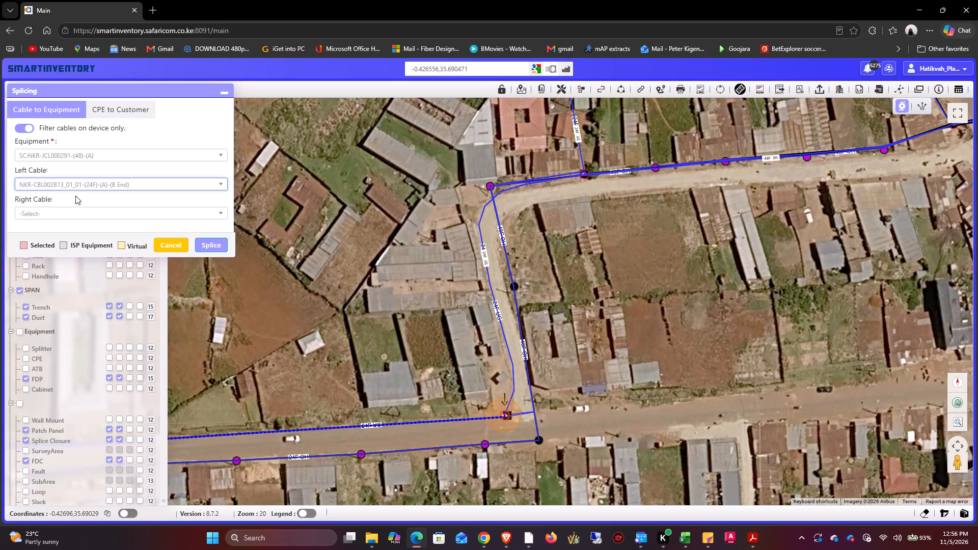
click(81, 185)
click(84, 249)
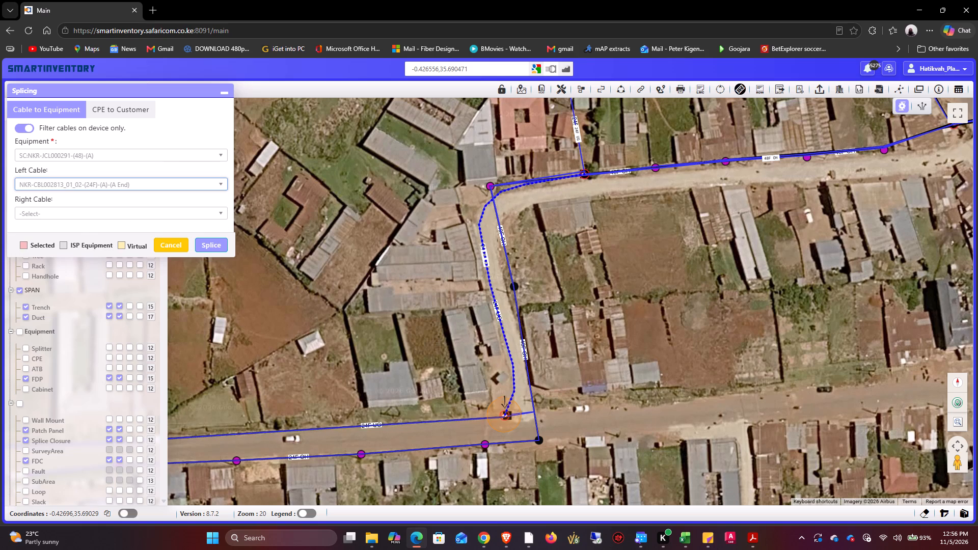
click(86, 207)
click(92, 257)
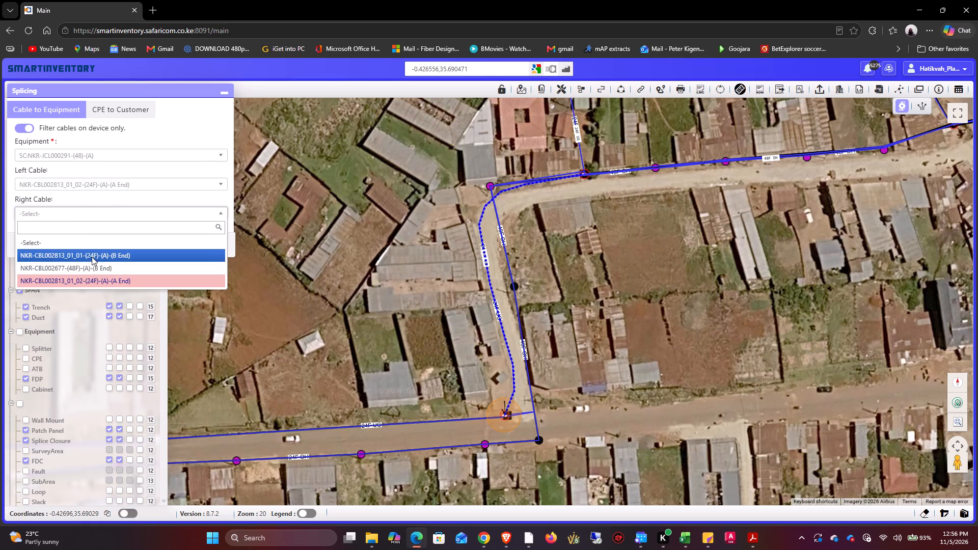
click(99, 215)
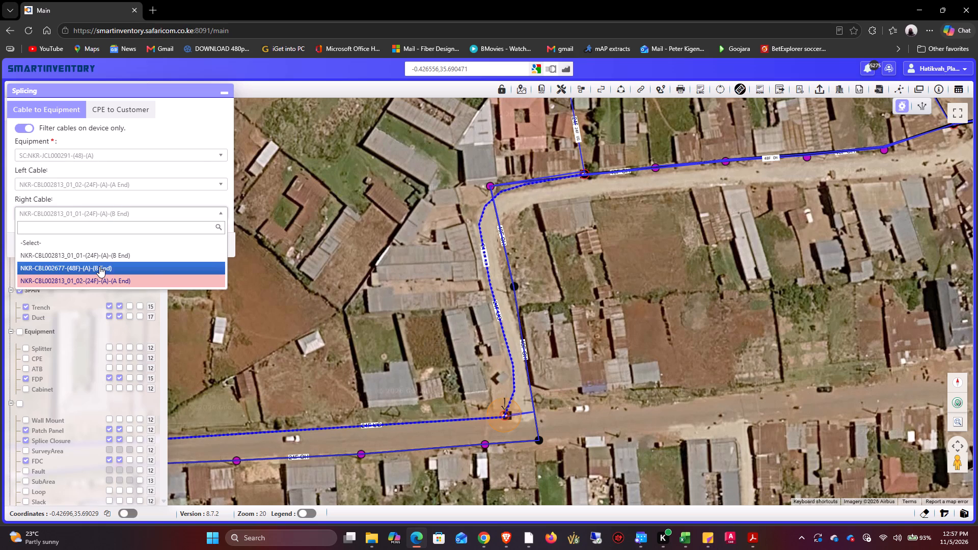
click(99, 266)
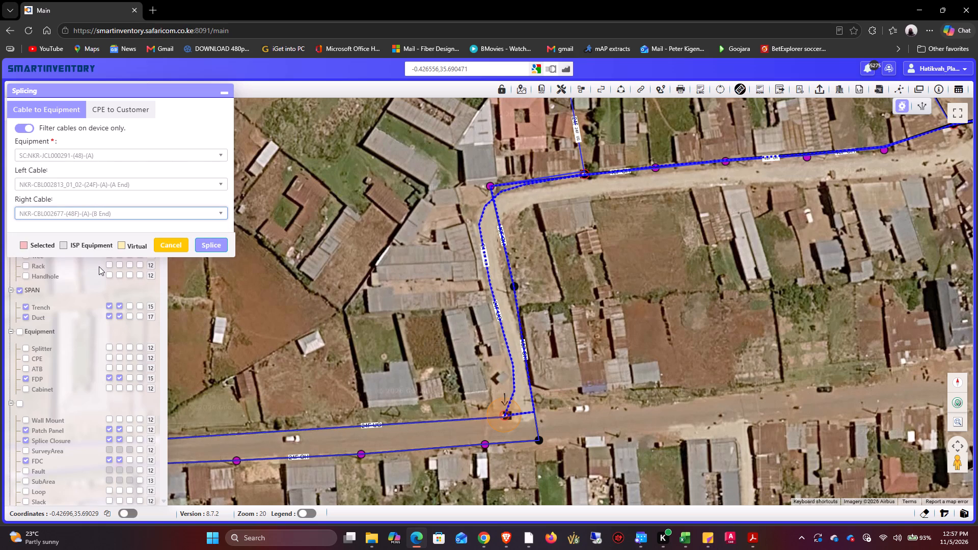
click(203, 245)
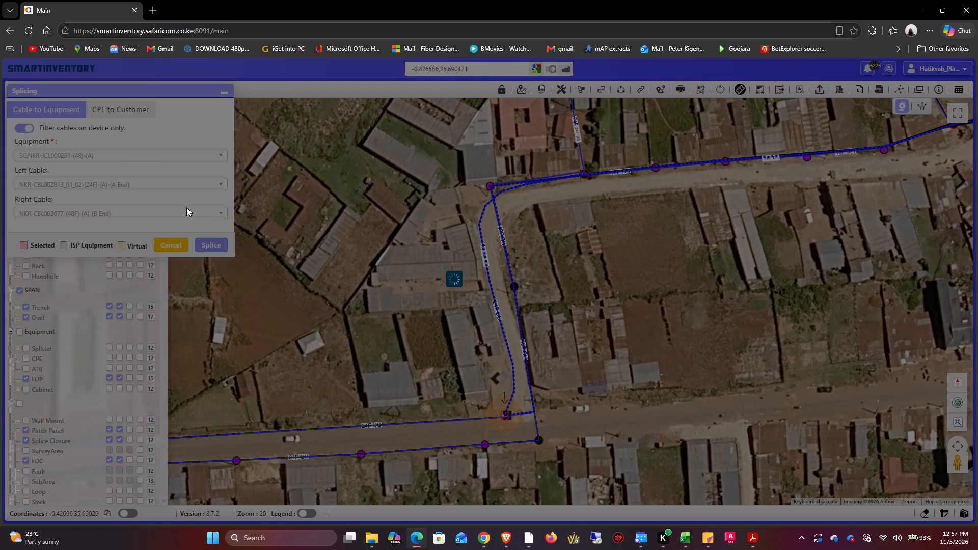